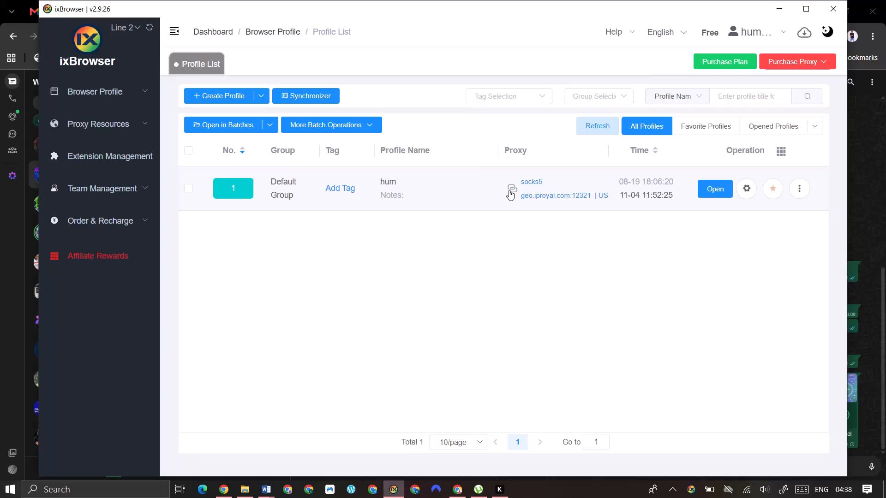
Run a connection check on the socks5 proxy assigned to the hum browser profile.
{"action": "left_click", "coordinate": [509, 190]}
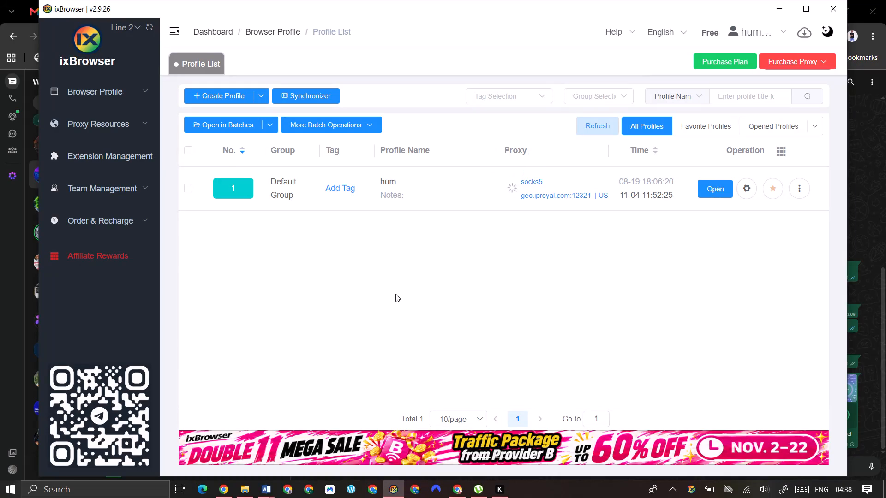
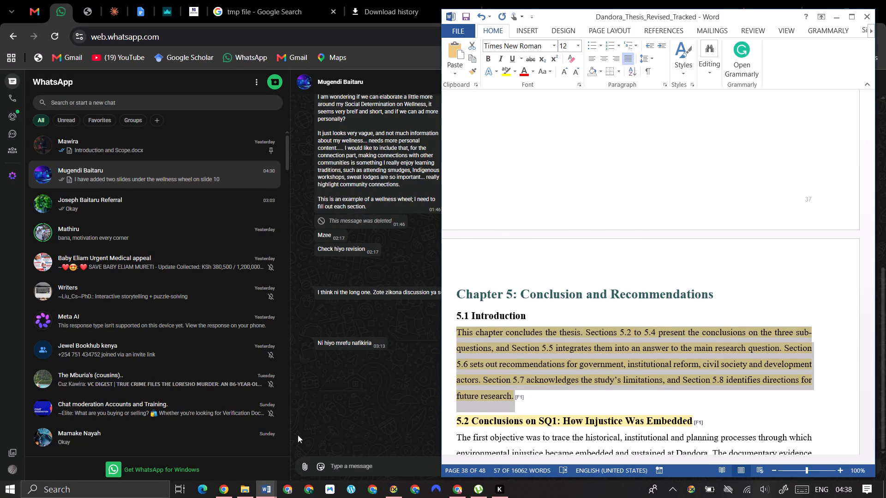
In the "Tracing the Reproduction of environmental injustice" document, delete the [F1] marker from the SQ1 paragraph of the Discussion section.
{"action": "left_click", "coordinate": [269, 496]}
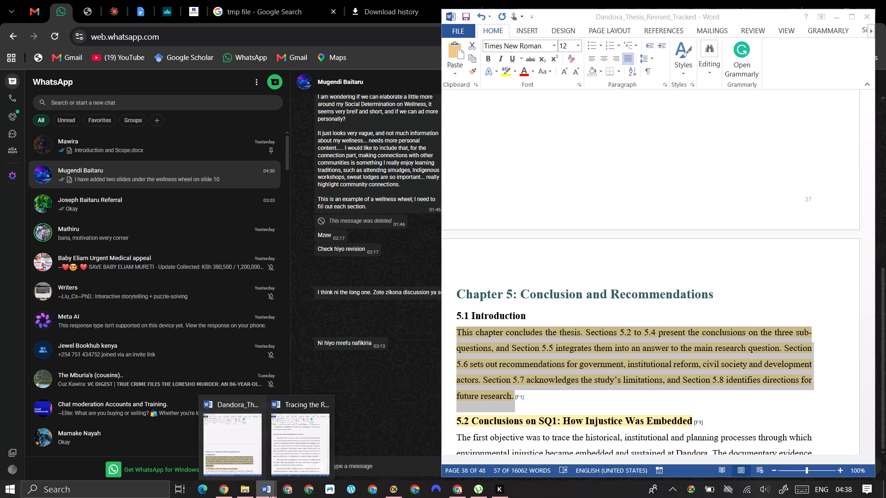
{"action": "left_click", "coordinate": [292, 446]}
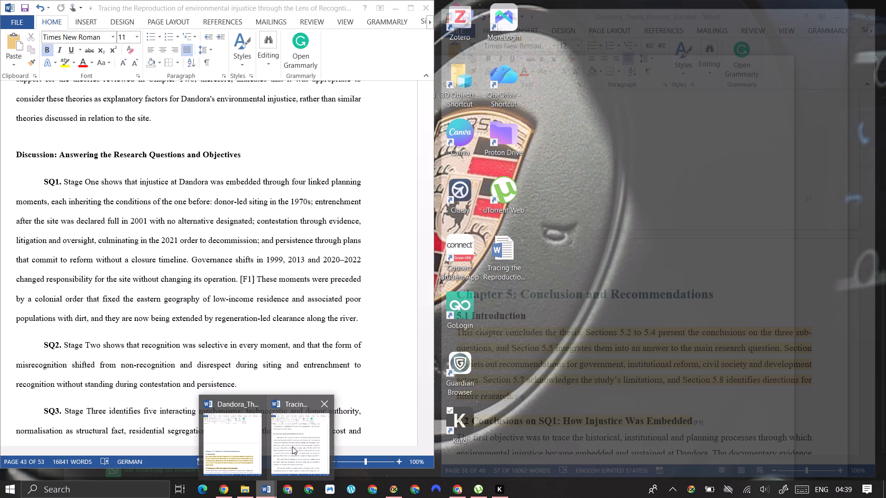
{"action": "left_click", "coordinate": [238, 286]}
{"action": "key", "text": "Delete"}
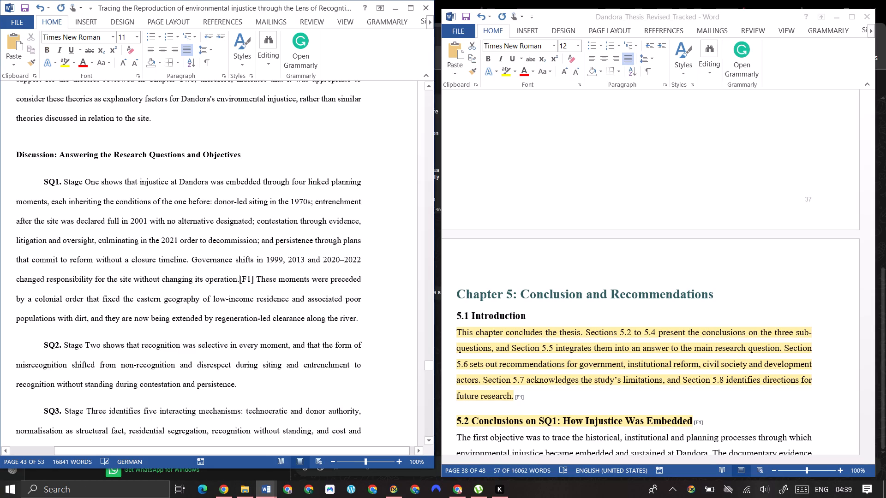
{"action": "key", "text": "Delete"}
{"action": "key", "text": "Delete"}
{"action": "key", "text": "Delete"}
{"action": "key", "text": "Delete"}
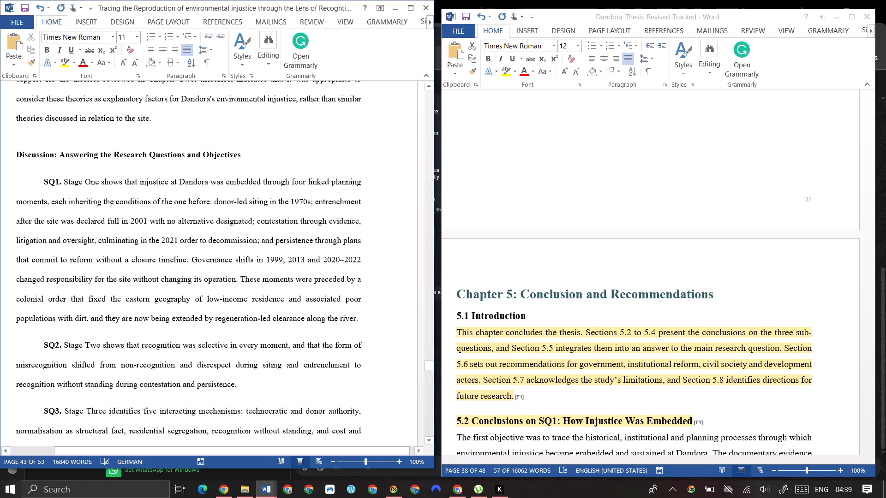
Replace the Chapter 5 Introduction paragraph with the copied 5.1 Introduction text from the revised thesis, which outlines Sections 5.2 to 5.8.
{"action": "scroll", "coordinate": [200, 248], "scroll_direction": "down", "scroll_amount": 18}
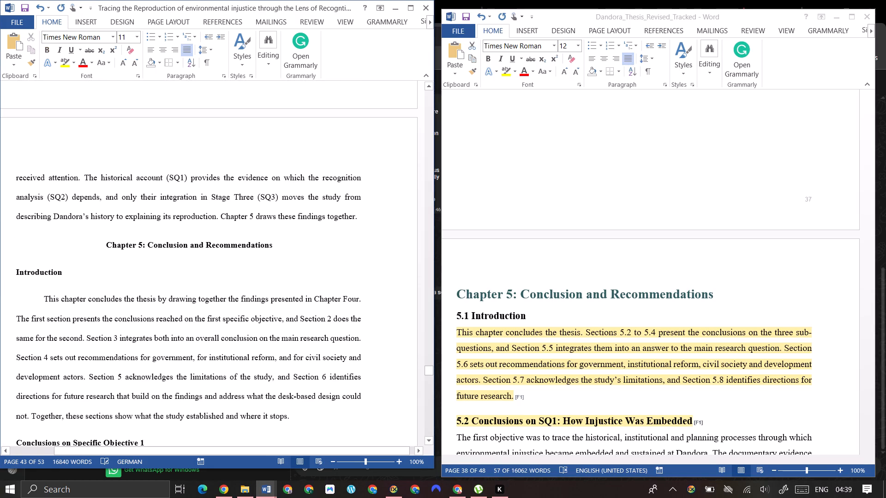
{"action": "scroll", "coordinate": [183, 247], "scroll_direction": "down", "scroll_amount": 5}
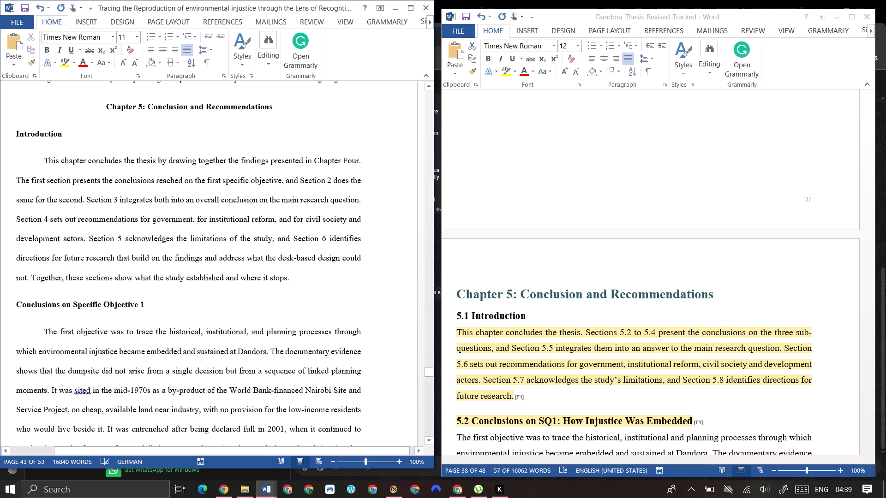
{"action": "left_click_drag", "start_coordinate": [49, 166], "coordinate": [153, 269]}
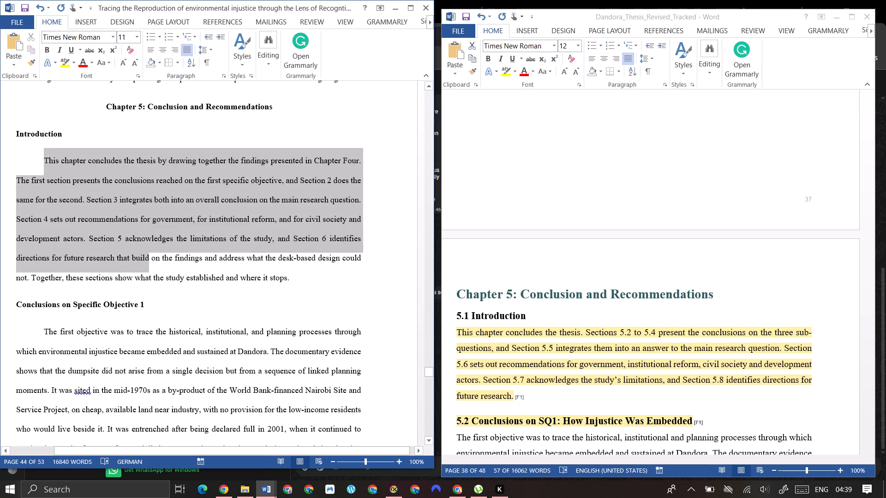
{"action": "left_click_drag", "start_coordinate": [153, 269], "coordinate": [280, 278]}
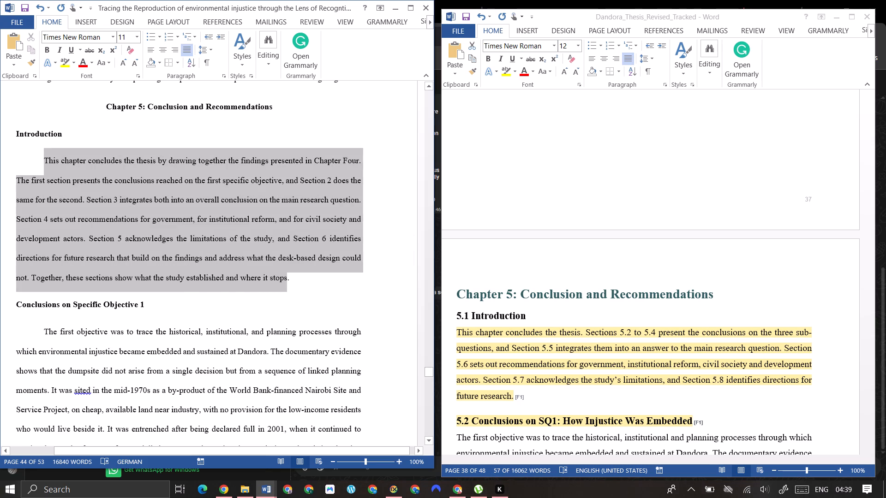
{"action": "right_click", "coordinate": [183, 214]}
{"action": "left_click", "coordinate": [249, 259]}
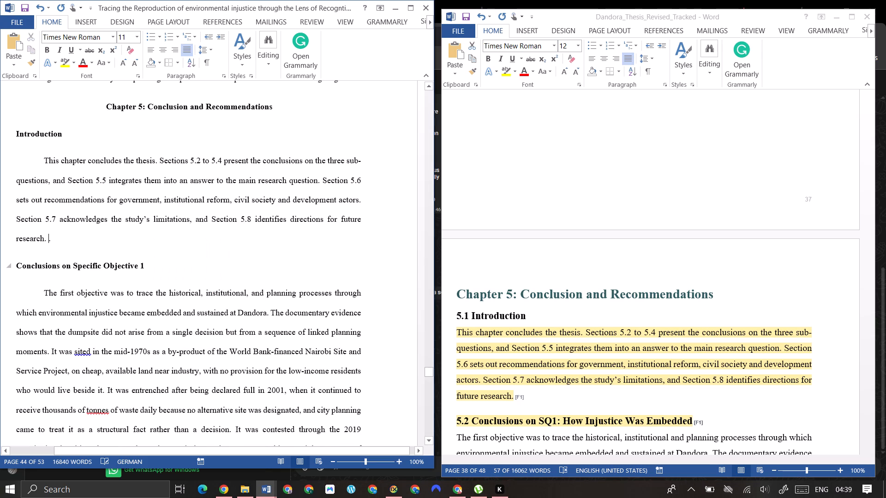
Delete the leftover text after the last sentence of the Chapter 5 introduction.
{"action": "key", "text": "Delete"}
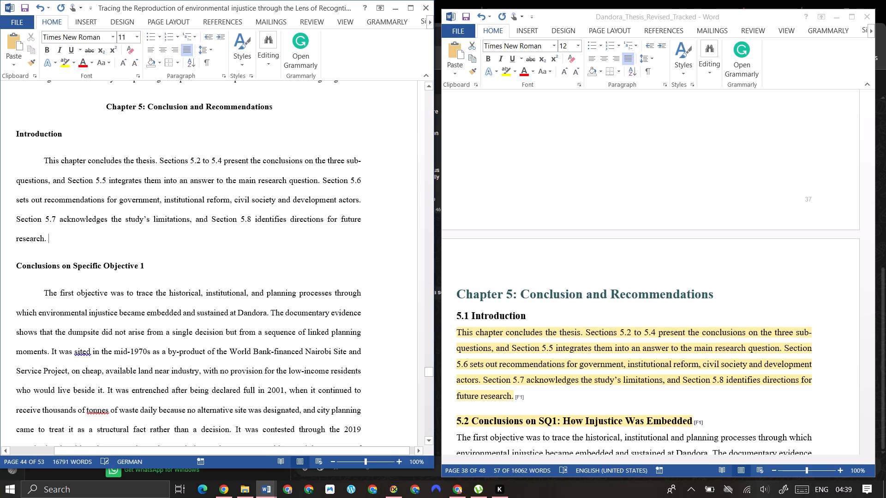
Replace "Sections 5.2 to 5.4 present" with "The first section presents" in the Chapter 5 introduction.
{"action": "left_click", "coordinate": [192, 162]}
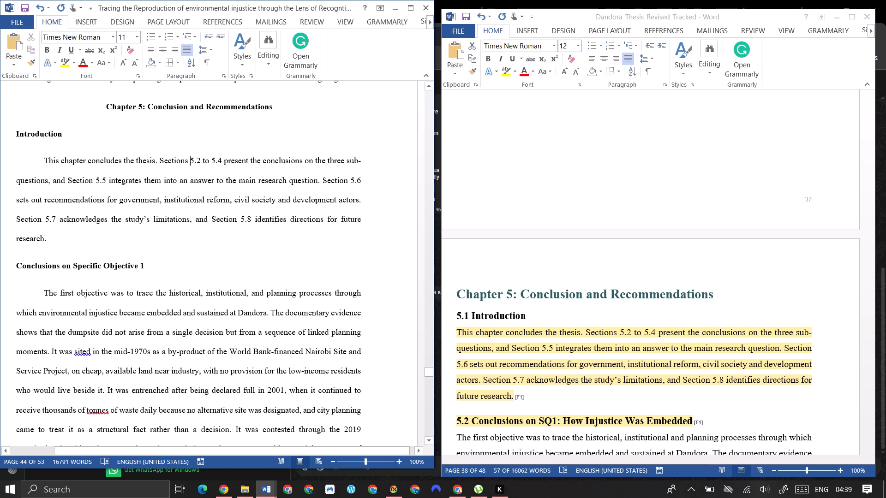
{"action": "left_click_drag", "start_coordinate": [169, 161], "coordinate": [218, 161]}
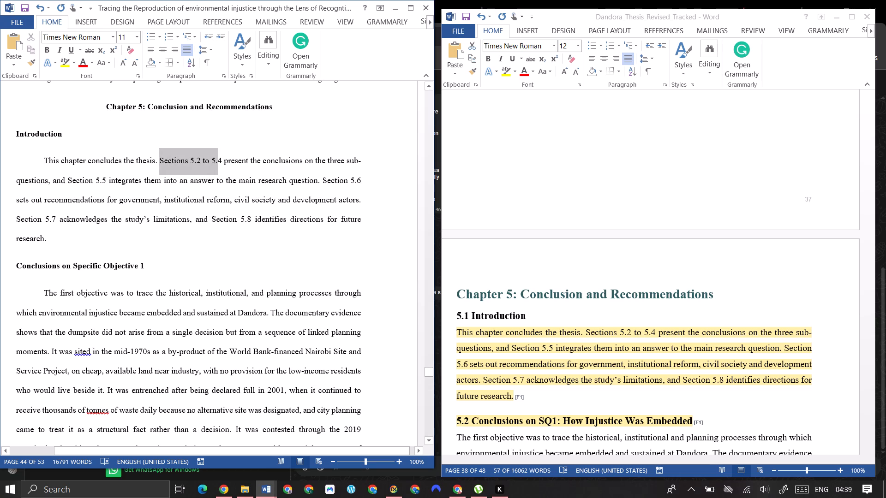
{"action": "left_click_drag", "start_coordinate": [218, 161], "coordinate": [226, 162]}
{"action": "left_click", "coordinate": [218, 162]}
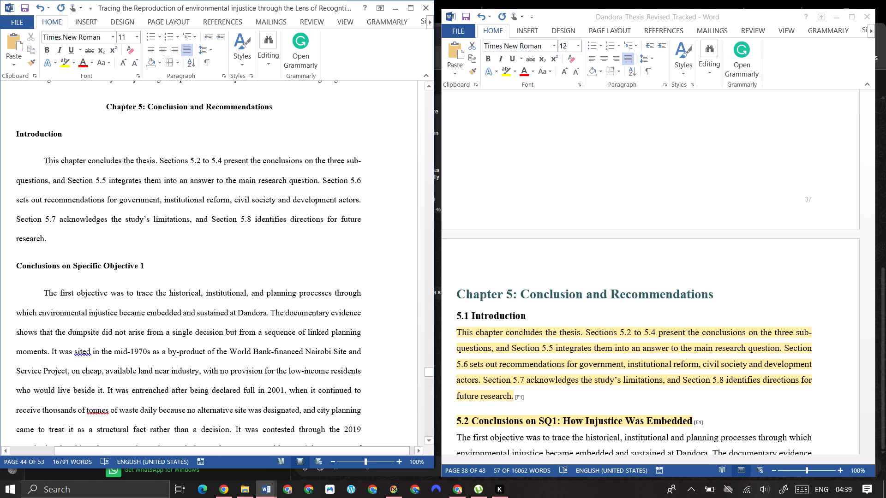
{"action": "left_click_drag", "start_coordinate": [162, 160], "coordinate": [220, 165]}
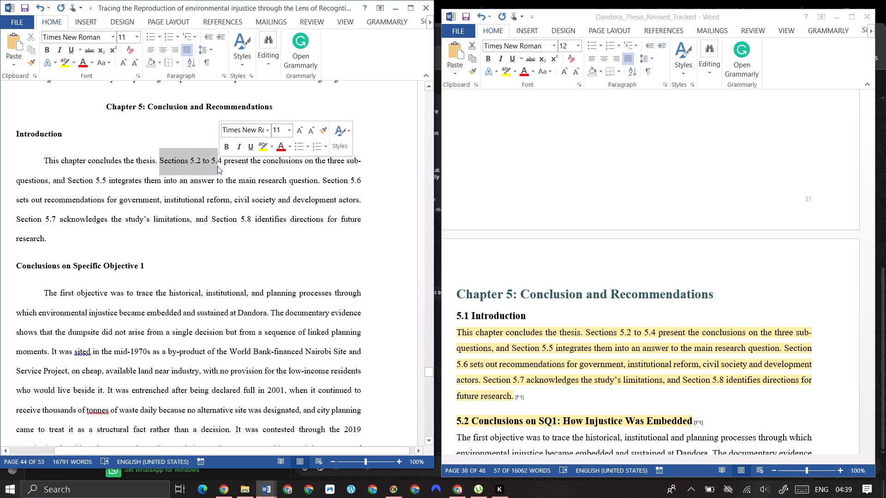
{"action": "type", "text": "The first section"}
{"action": "key", "text": "Delete"}
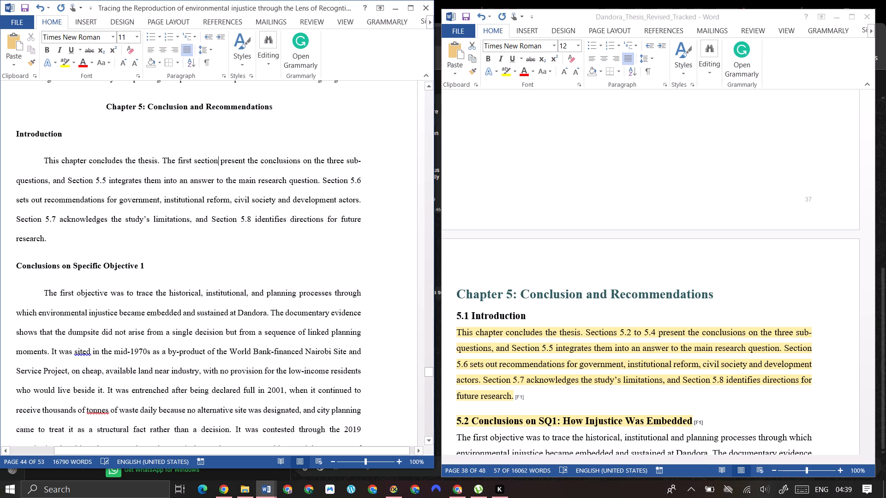
{"action": "left_click", "coordinate": [242, 161]}
{"action": "key", "text": "Right"}
{"action": "key", "text": "s"}
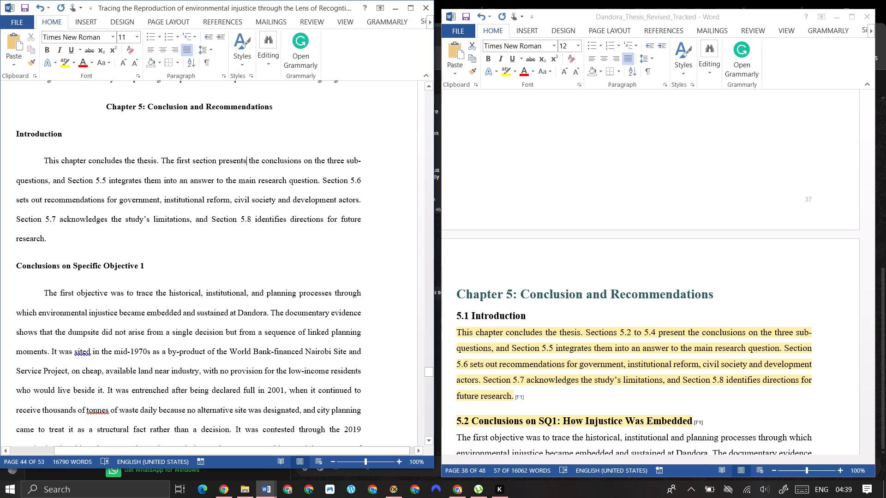
Delete the "Section 5.5" reference before "integrates them into an answer" in the introduction.
{"action": "left_click_drag", "start_coordinate": [69, 180], "coordinate": [98, 179]}
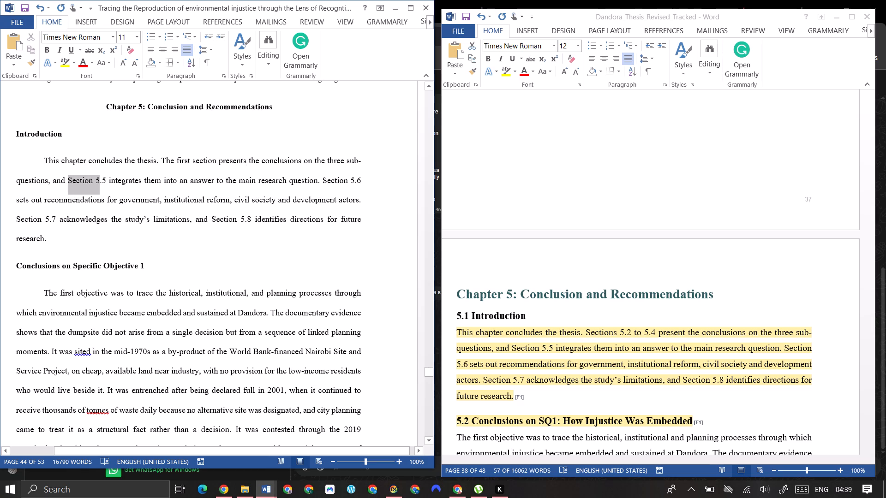
{"action": "left_click_drag", "start_coordinate": [98, 179], "coordinate": [106, 180]}
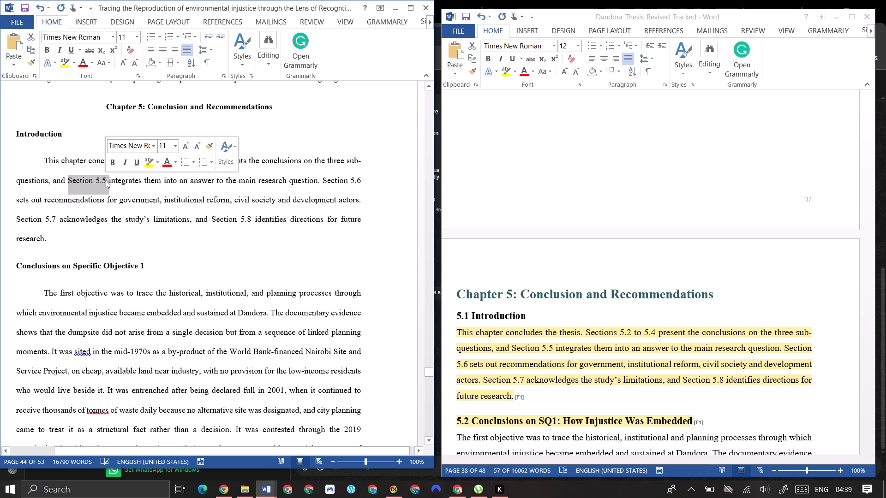
{"action": "key", "text": "Delete"}
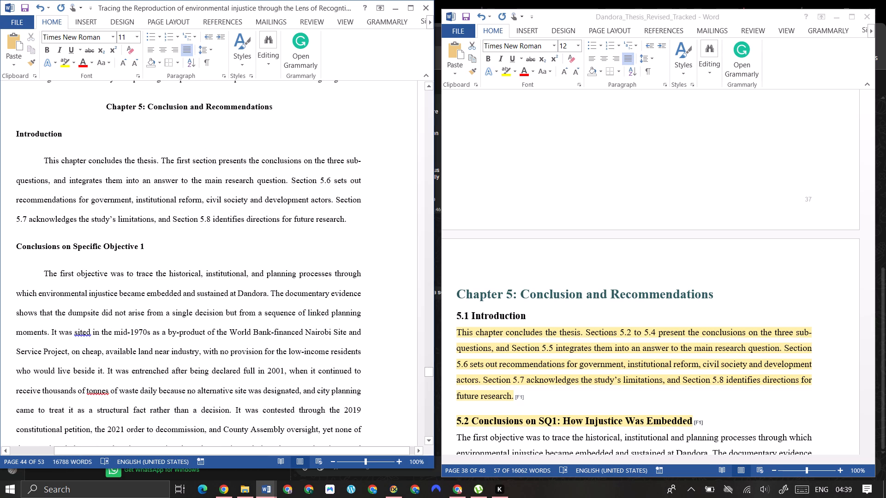
Replace "Section 5.6" with "The second section" at the start of the recommendations sentence in the introduction.
{"action": "left_click", "coordinate": [292, 178]}
{"action": "type", "text": "The second"}
{"action": "key", "text": "Delete"}
{"action": "key", "text": "Delete"}
{"action": "key", "text": "space"}
{"action": "type", "text": "se"}
{"action": "left_click", "coordinate": [353, 181]}
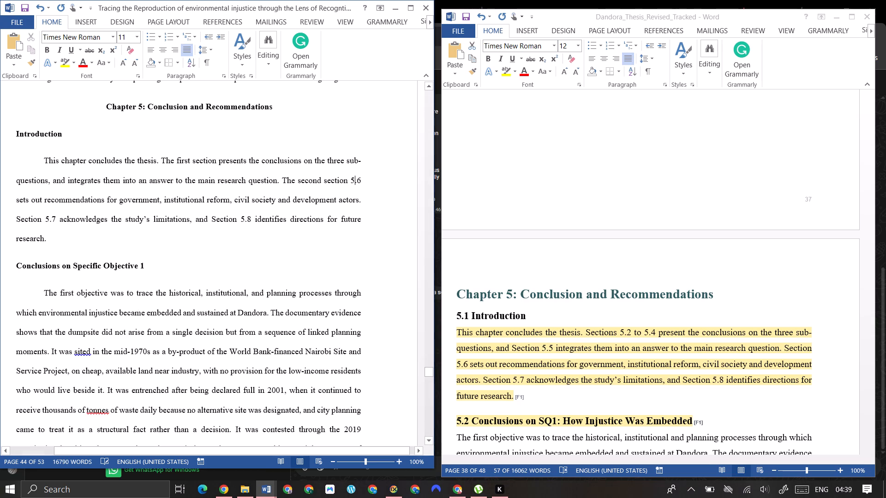
{"action": "key", "text": "BackSpace"}
{"action": "key", "text": "BackSpace"}
{"action": "key", "text": "Delete"}
{"action": "key", "text": "Delete"}
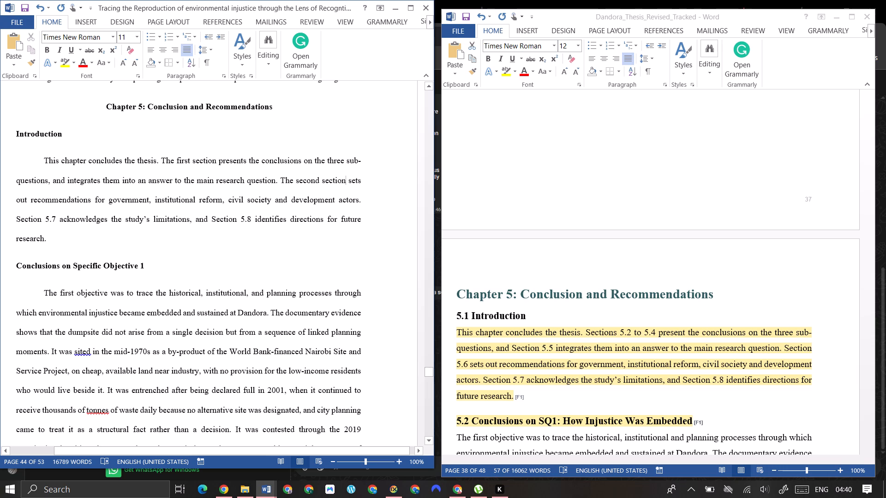
Replace "Section 5.7" with "The following section" before "acknowledges the study's limitations".
{"action": "left_click_drag", "start_coordinate": [14, 220], "coordinate": [54, 221]}
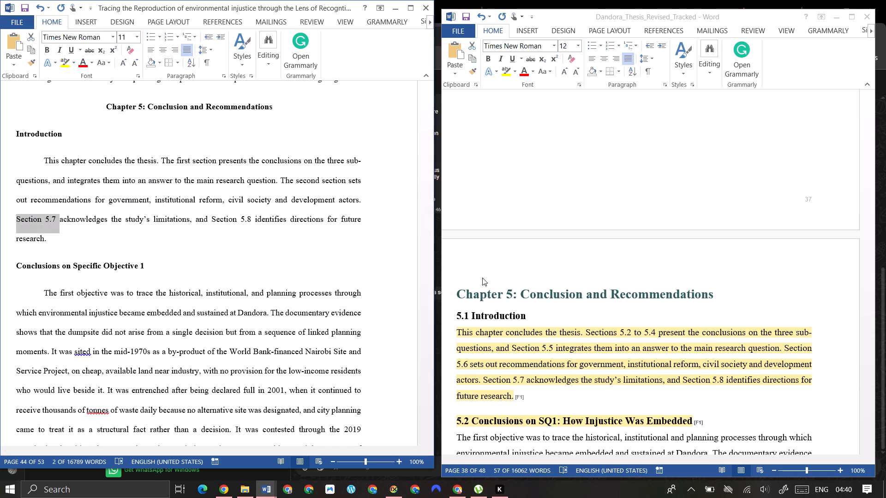
{"action": "type", "text": "The following"}
{"action": "key", "text": "space"}
{"action": "type", "text": "section"}
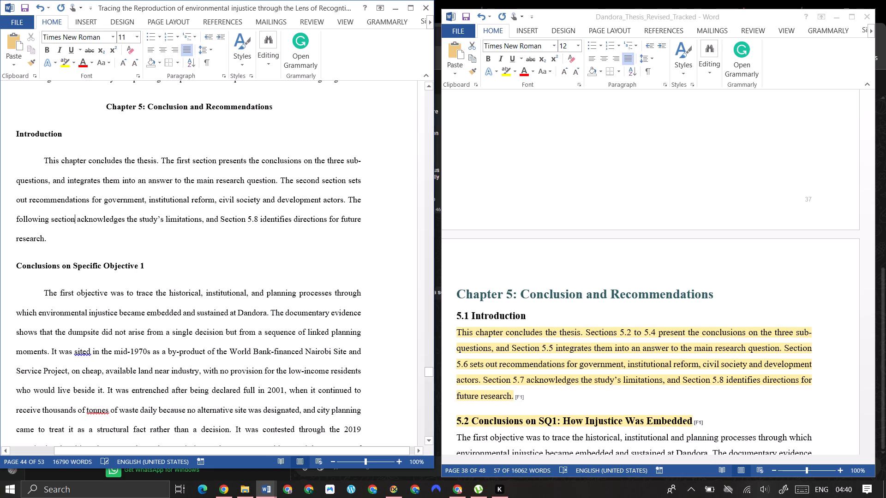
Replace ", and Section 5.8" with "while the last section" before "identifies directions for future research".
{"action": "left_click_drag", "start_coordinate": [210, 221], "coordinate": [256, 221]}
{"action": "key", "text": "Delete"}
{"action": "key", "text": "BackSpace"}
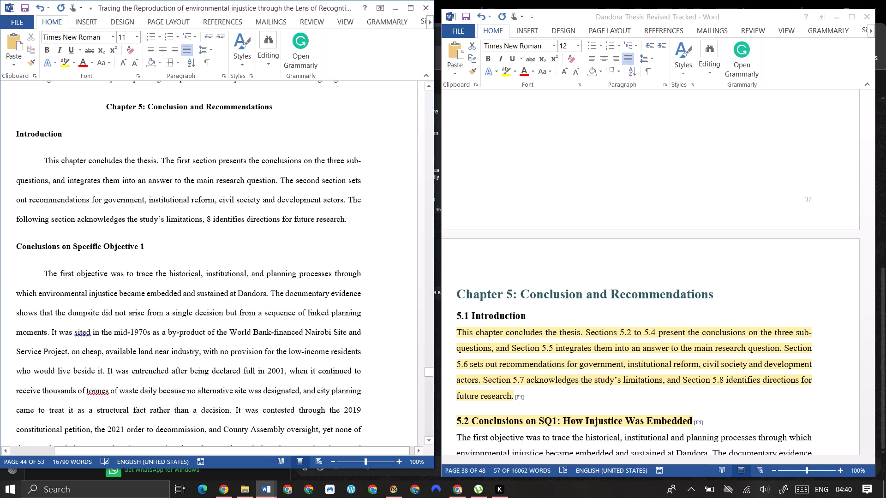
{"action": "key", "text": "BackSpace"}
{"action": "key", "text": "space"}
{"action": "type", "text": "while the last section"}
{"action": "key", "text": "Delete"}
{"action": "key", "text": "Print"}
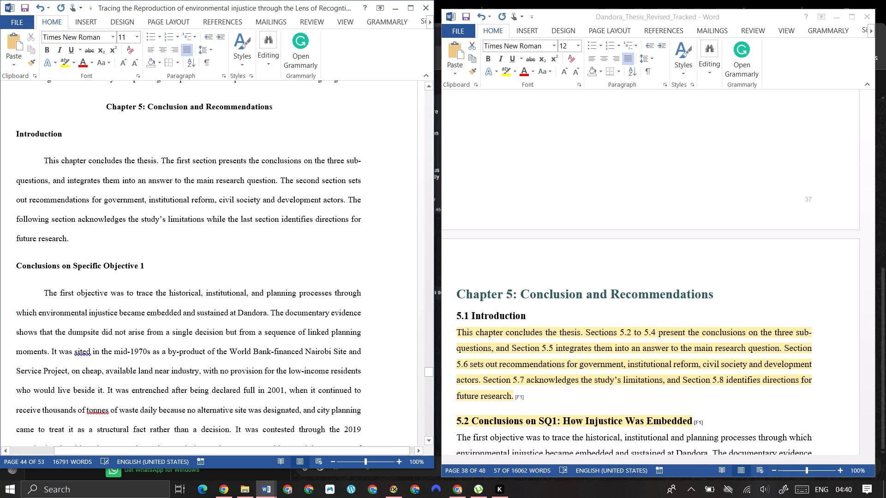
Replace "Specific Objective" with "SQ" in the thesis heading "Conclusions on Specific Objective 1".
{"action": "scroll", "coordinate": [658, 216], "scroll_direction": "down", "scroll_amount": 8}
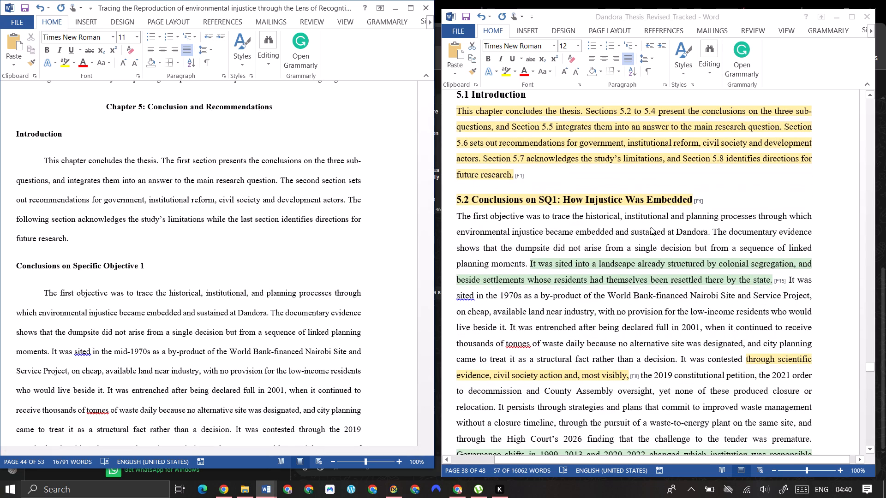
{"action": "scroll", "coordinate": [651, 225], "scroll_direction": "down", "scroll_amount": 7}
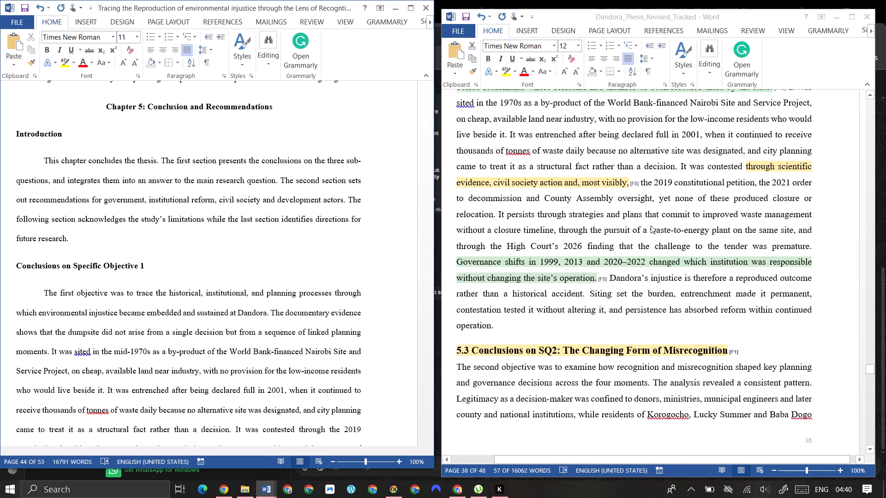
{"action": "scroll", "coordinate": [651, 225], "scroll_direction": "down", "scroll_amount": 3}
{"action": "scroll", "coordinate": [139, 291], "scroll_direction": "down", "scroll_amount": 2}
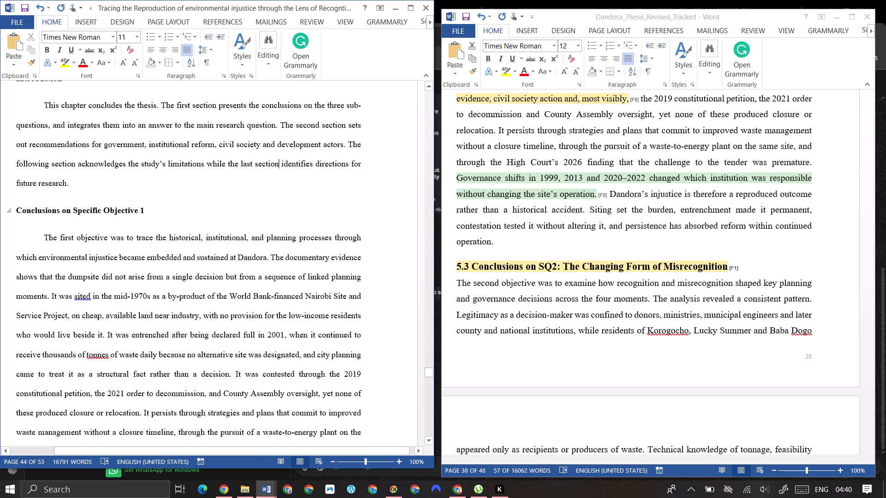
{"action": "left_click_drag", "start_coordinate": [74, 211], "coordinate": [116, 206]}
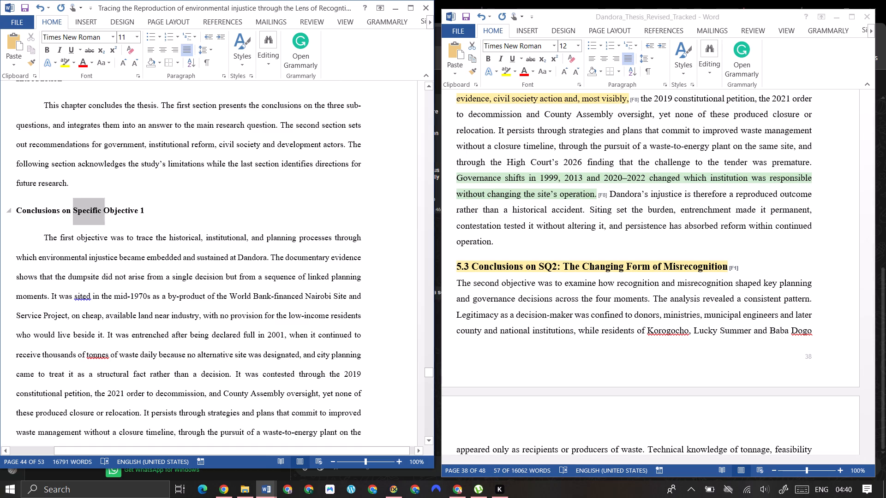
{"action": "left_click_drag", "start_coordinate": [116, 206], "coordinate": [135, 210]}
{"action": "type", "text": "SQ"}
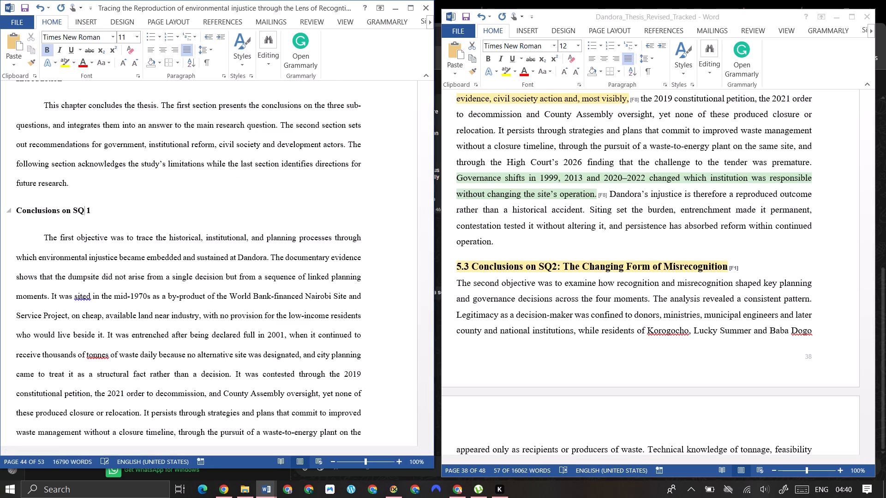
Add a colon to the SQ 1 conclusions heading and append "How Injustice Was Embedded", copied from revised heading 5.2 and pasted as text only.
{"action": "scroll", "coordinate": [561, 210], "scroll_direction": "up", "scroll_amount": 2}
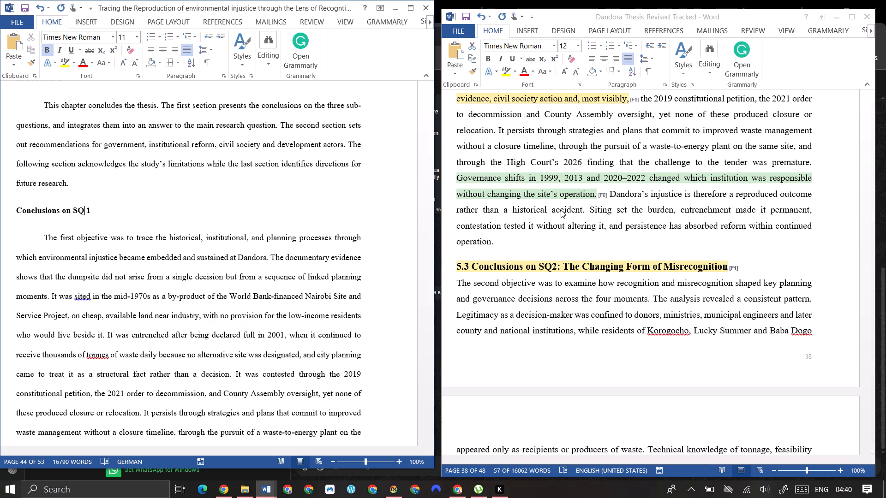
{"action": "scroll", "coordinate": [561, 210], "scroll_direction": "up", "scroll_amount": 7}
{"action": "left_click", "coordinate": [571, 166]}
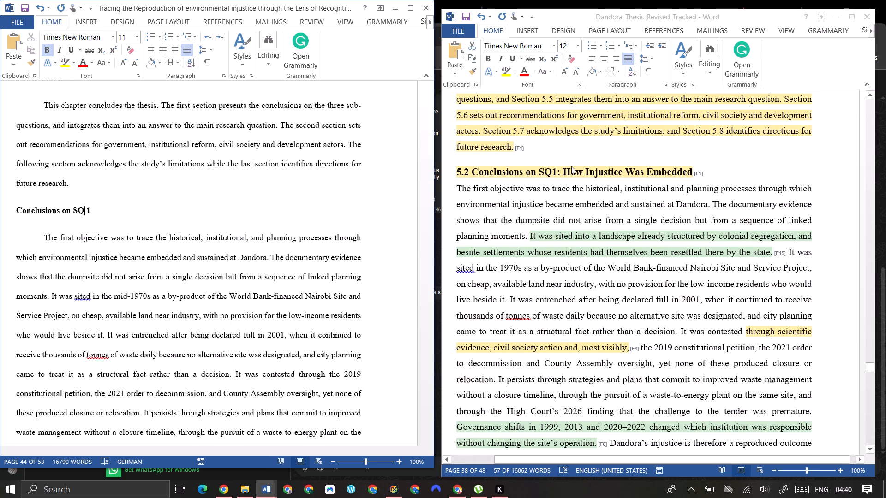
{"action": "left_click_drag", "start_coordinate": [566, 171], "coordinate": [681, 171]}
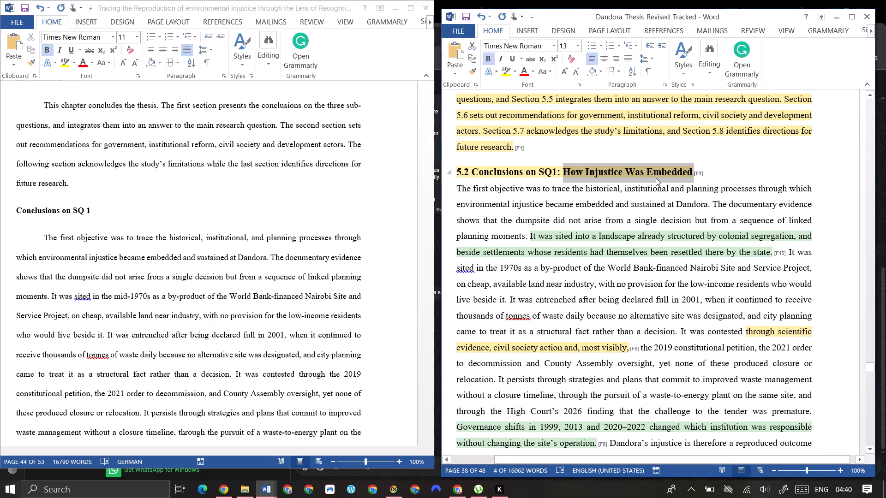
{"action": "key", "text": "ctrl+c"}
{"action": "left_click", "coordinate": [92, 209]}
{"action": "left_click", "coordinate": [99, 212]}
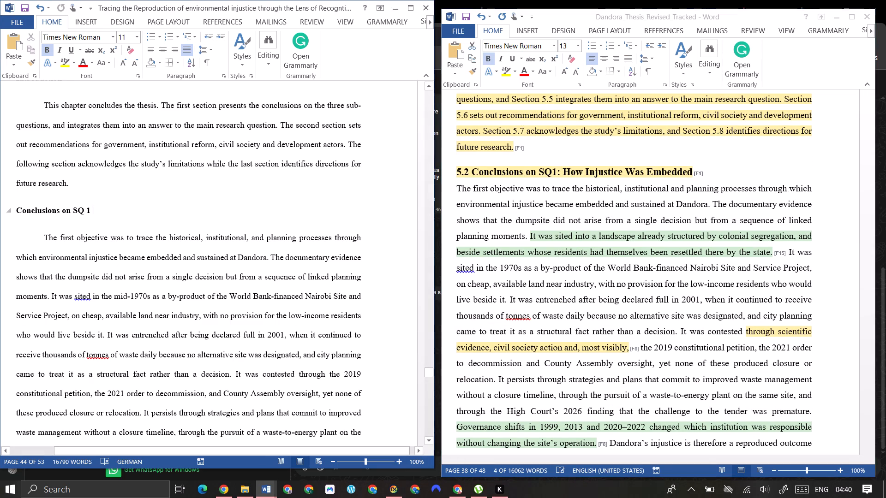
{"action": "key", "text": "BackSpace"}
{"action": "type", "text": ":"}
{"action": "key", "text": "space"}
{"action": "key", "text": "Menu"}
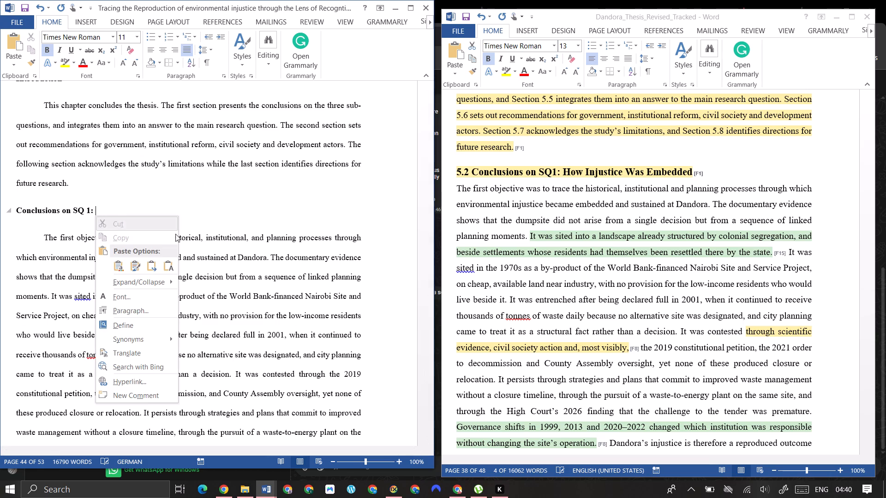
{"action": "left_click", "coordinate": [172, 268]}
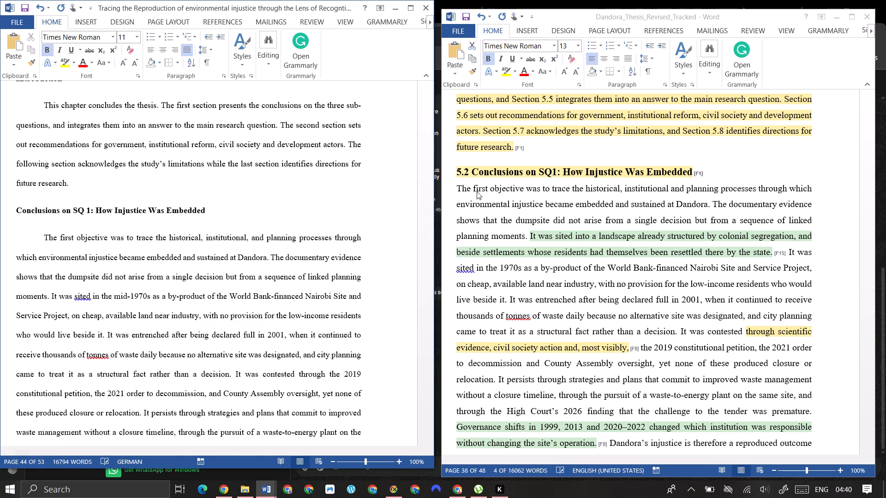
Replace the body paragraph under the SQ 1 conclusions heading with the revised section 5.2 paragraph from Dandora_Thesis_Revised_Tracked, pasted as plain text.
{"action": "left_click", "coordinate": [460, 188]}
{"action": "left_click_drag", "start_coordinate": [455, 188], "coordinate": [516, 206]}
{"action": "scroll", "coordinate": [516, 206], "scroll_direction": "down", "scroll_amount": 3}
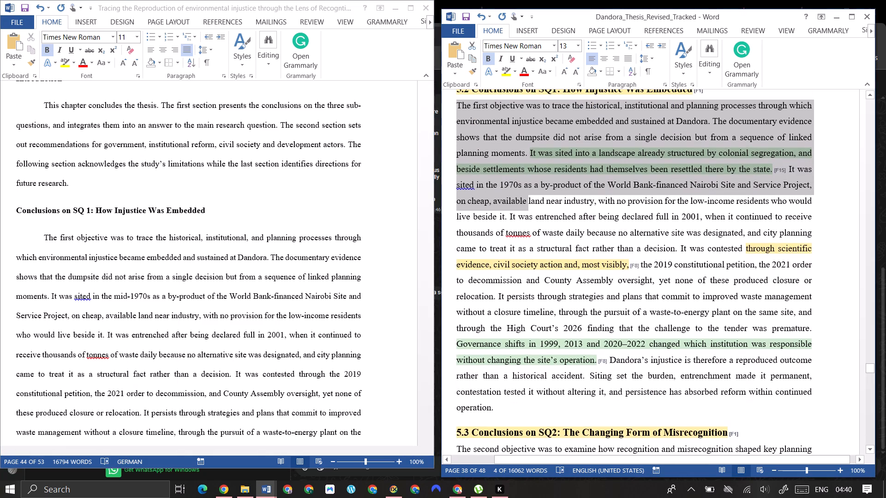
{"action": "left_click_drag", "start_coordinate": [516, 206], "coordinate": [525, 317]}
{"action": "scroll", "coordinate": [516, 206], "scroll_direction": "down", "scroll_amount": 3}
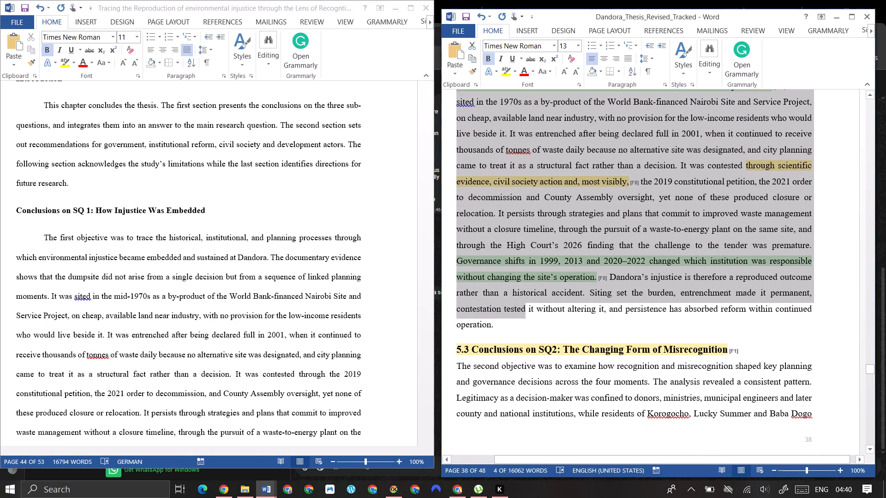
{"action": "left_click_drag", "start_coordinate": [525, 317], "coordinate": [522, 333]}
{"action": "key", "text": "ctrl+c"}
{"action": "left_click", "coordinate": [75, 253]}
{"action": "left_click_drag", "start_coordinate": [42, 233], "coordinate": [137, 272]}
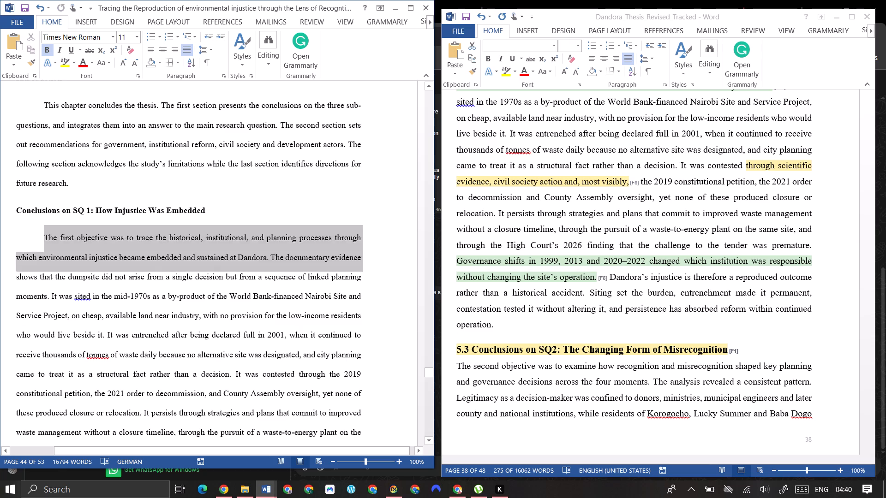
{"action": "left_click_drag", "start_coordinate": [137, 272], "coordinate": [252, 326]}
{"action": "scroll", "coordinate": [138, 272], "scroll_direction": "down", "scroll_amount": 12}
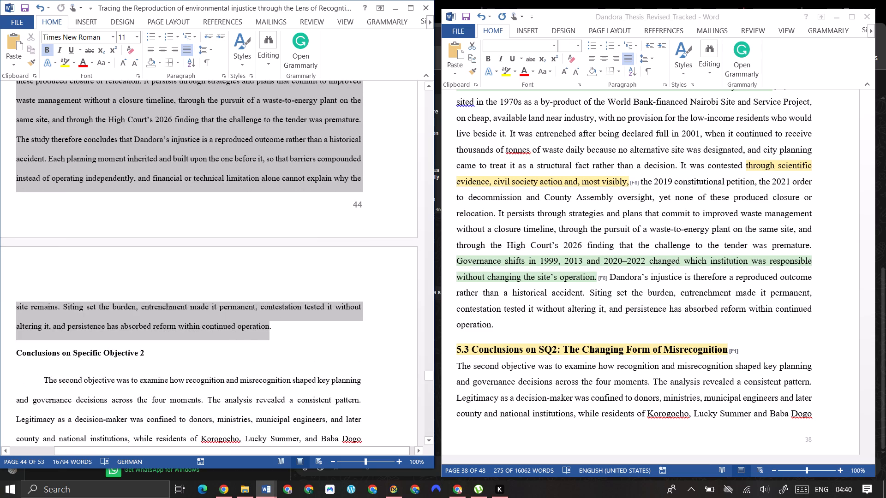
{"action": "right_click", "coordinate": [242, 160]}
{"action": "left_click", "coordinate": [316, 215]}
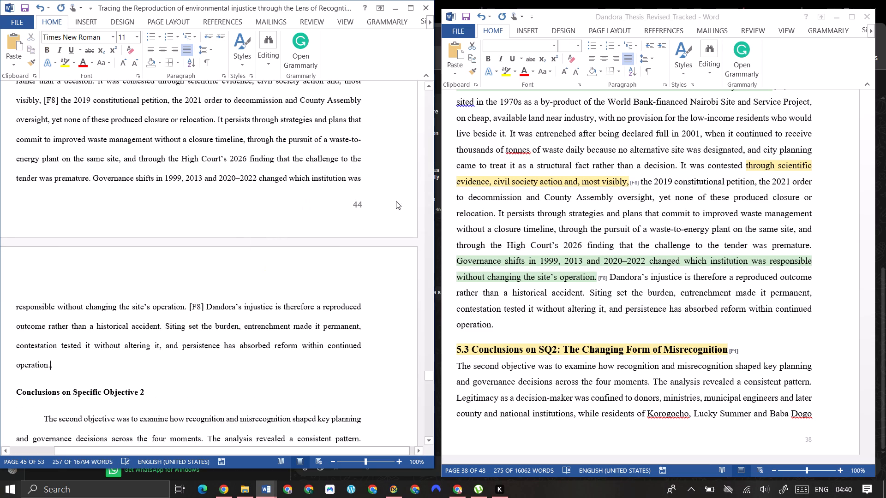
{"action": "key", "text": "Delete"}
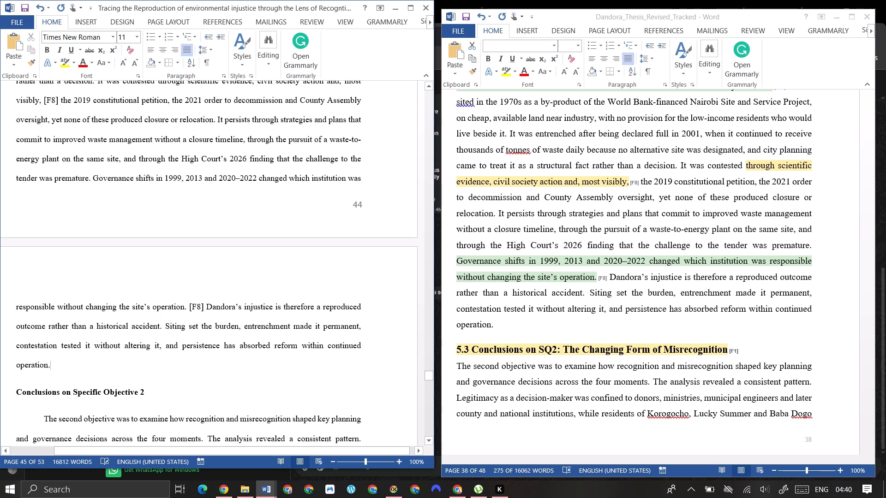
Delete the "[F8]" marker after "without changing the site's operation." in the pasted SQ 1 paragraph.
{"action": "left_click", "coordinate": [210, 300]}
{"action": "left_click", "coordinate": [204, 302]}
{"action": "key", "text": "BackSpace"}
{"action": "key", "text": "Delete"}
{"action": "key", "text": "BackSpace"}
{"action": "key", "text": "BackSpace"}
{"action": "key", "text": "BackSpace"}
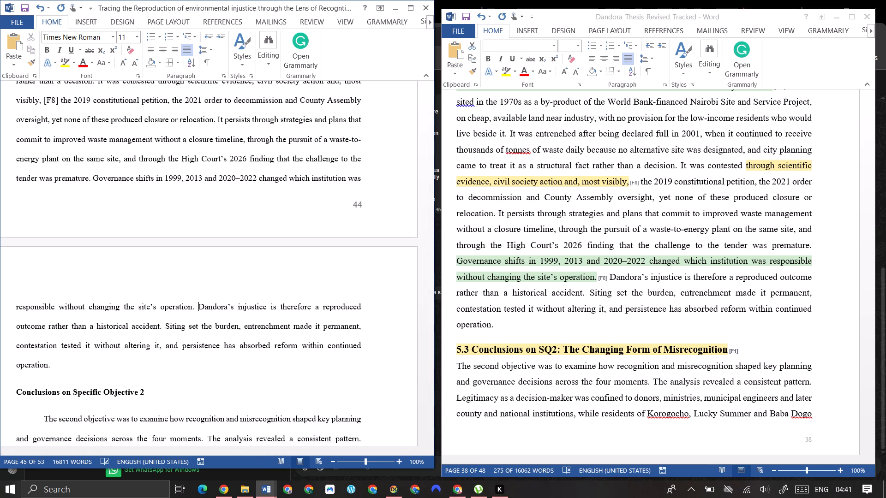
{"action": "scroll", "coordinate": [206, 311], "scroll_direction": "up", "scroll_amount": 3}
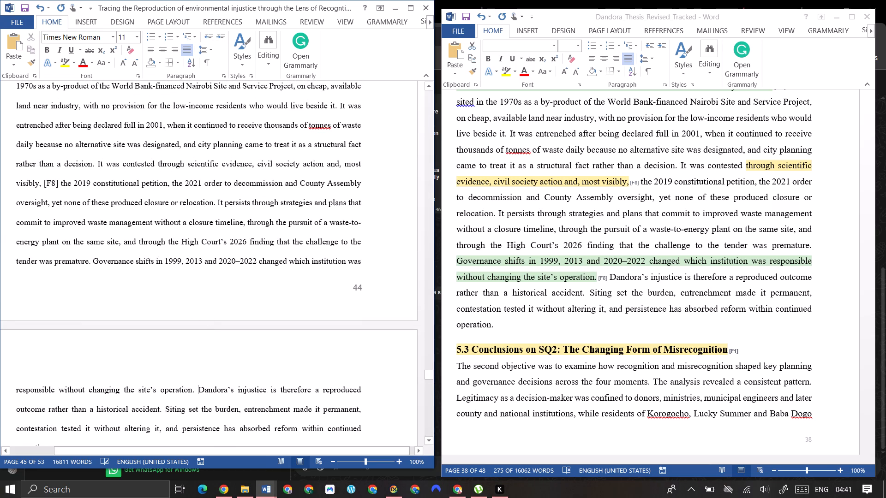
Delete the "[F8]" marker and its extra space after "most visibly," in the SQ 1 conclusions paragraph.
{"action": "left_click", "coordinate": [52, 178]}
{"action": "key", "text": "BackSpace"}
{"action": "key", "text": "Delete"}
{"action": "key", "text": "Delete"}
{"action": "key", "text": "BackSpace"}
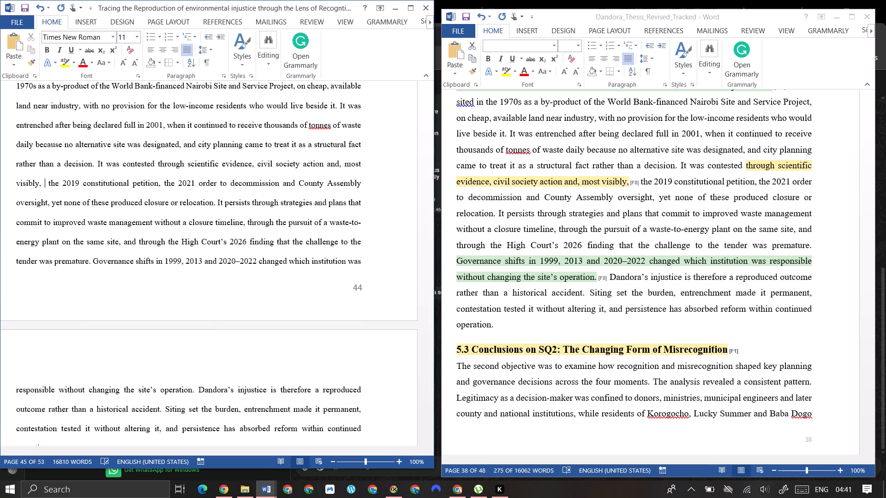
{"action": "key", "text": "BackSpace"}
Delete the "[F15]" marker after "resettled there by the state." in the SQ 1 conclusions paragraph.
{"action": "scroll", "coordinate": [196, 206], "scroll_direction": "up", "scroll_amount": 3}
{"action": "scroll", "coordinate": [222, 179], "scroll_direction": "up", "scroll_amount": 2}
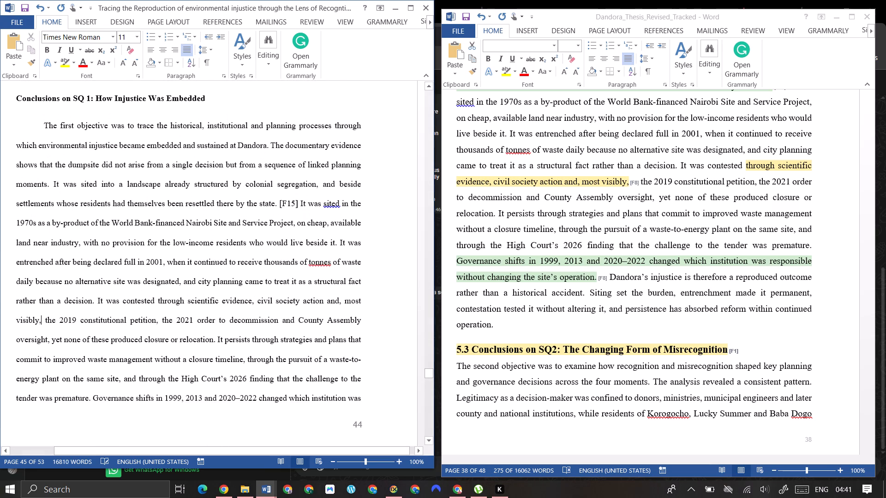
{"action": "left_click", "coordinate": [293, 207]}
{"action": "key", "text": "BackSpace"}
{"action": "key", "text": "BackSpace"}
{"action": "key", "text": "BackSpace"}
{"action": "key", "text": "Delete"}
{"action": "key", "text": "Delete"}
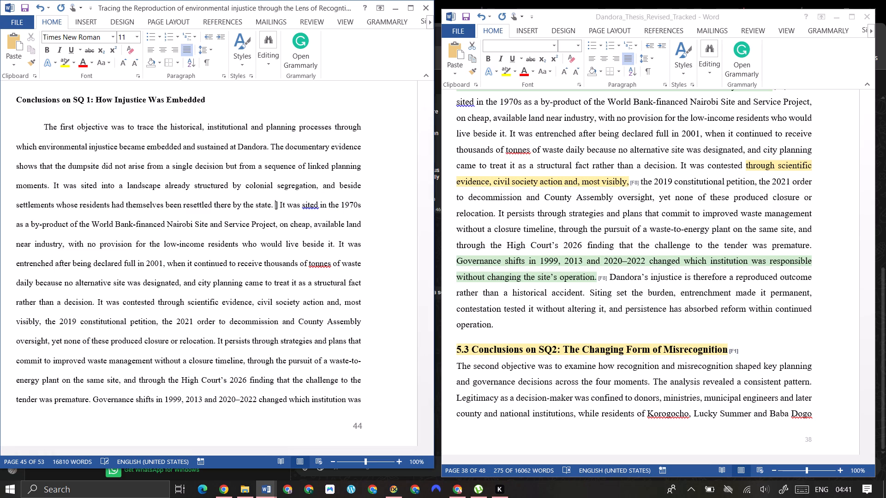
{"action": "key", "text": "BackSpace"}
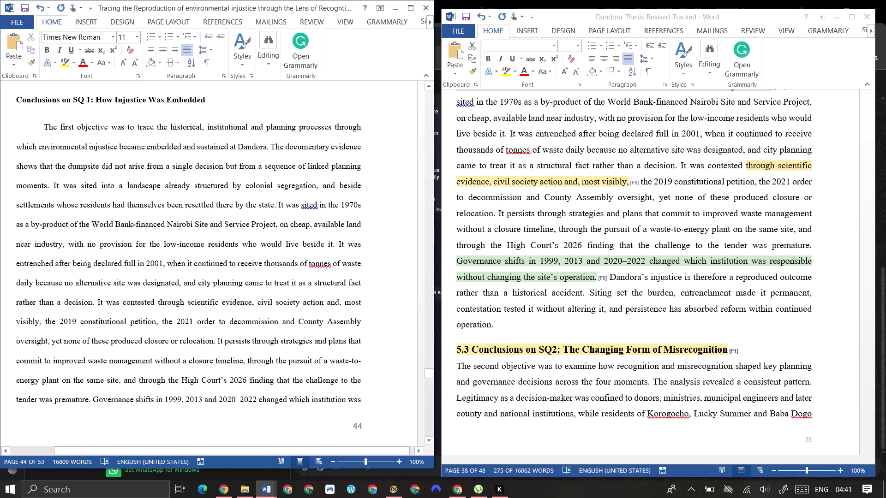
Replace "Specific Objective 2" in the thesis heading with "SQ2: The Changing Form of Misrecognition", copied from revised heading 5.3 and pasted as text only.
{"action": "scroll", "coordinate": [243, 207], "scroll_direction": "down", "scroll_amount": 5}
{"action": "scroll", "coordinate": [448, 242], "scroll_direction": "down", "scroll_amount": 5}
{"action": "scroll", "coordinate": [548, 248], "scroll_direction": "down", "scroll_amount": 2}
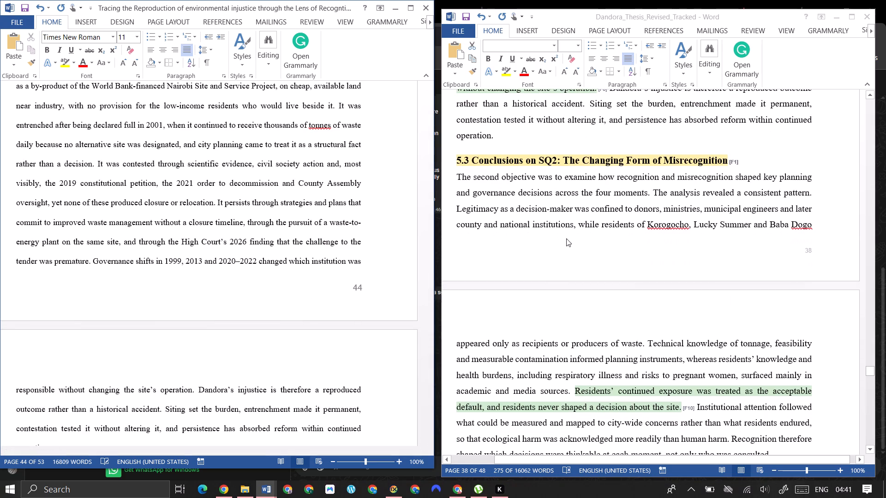
{"action": "left_click", "coordinate": [536, 152]}
{"action": "left_click_drag", "start_coordinate": [539, 155], "coordinate": [699, 156]}
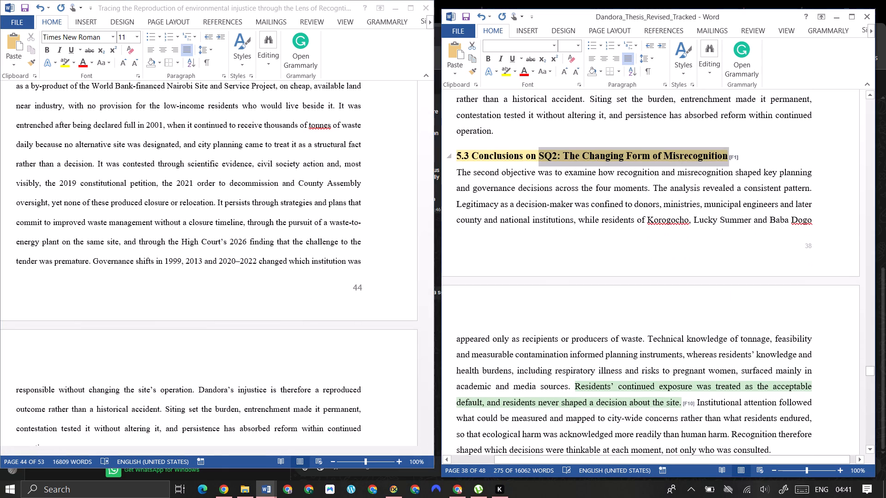
{"action": "left_click_drag", "start_coordinate": [699, 156], "coordinate": [706, 156]}
{"action": "key", "text": "ctrl+c"}
{"action": "scroll", "coordinate": [211, 340], "scroll_direction": "down", "scroll_amount": 9}
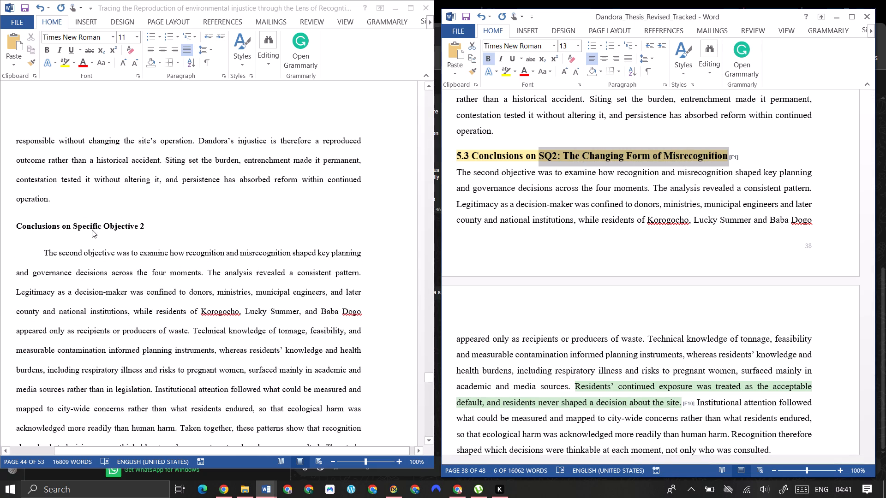
{"action": "left_click", "coordinate": [84, 225]}
{"action": "left_click_drag", "start_coordinate": [75, 225], "coordinate": [136, 225]}
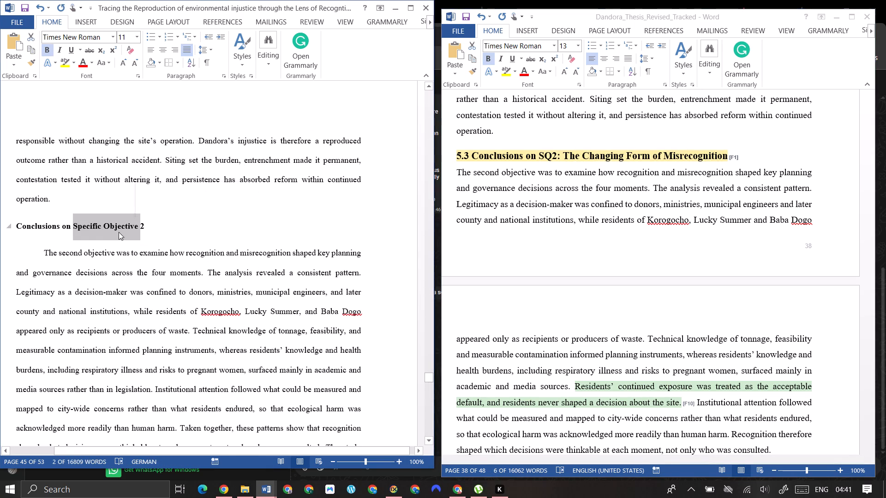
{"action": "right_click", "coordinate": [119, 232]}
{"action": "left_click_drag", "start_coordinate": [189, 281], "coordinate": [187, 285]}
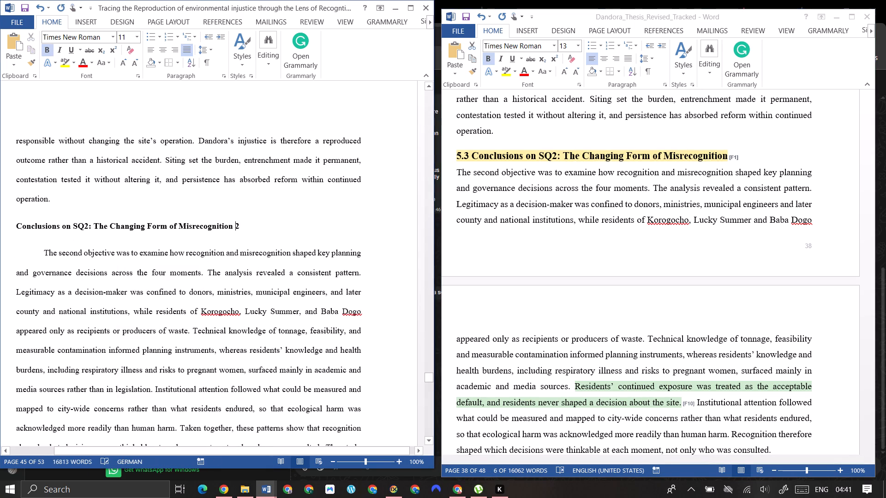
{"action": "key", "text": "Delete"}
{"action": "key", "text": "BackSpace"}
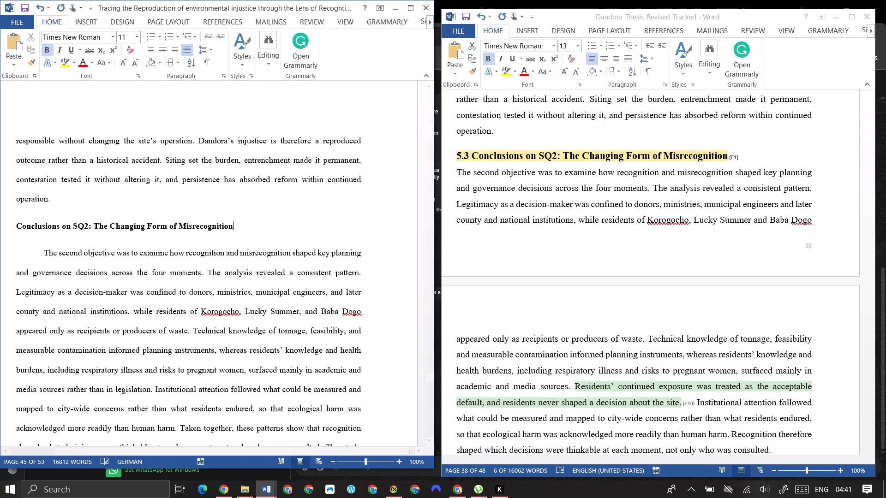
Replace the body text under the SQ2 conclusions heading with the revised section 5.3 paragraphs, pasted as text only.
{"action": "left_click", "coordinate": [493, 174]}
{"action": "left_click_drag", "start_coordinate": [459, 171], "coordinate": [484, 184]}
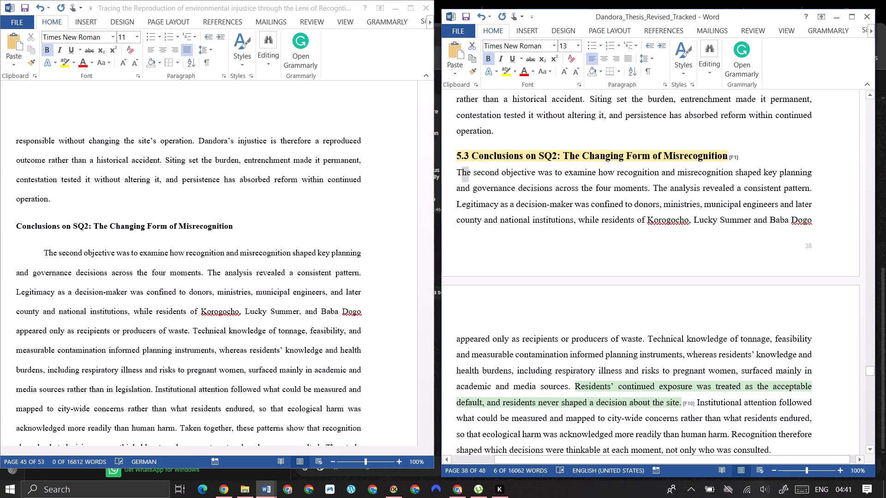
{"action": "left_click_drag", "start_coordinate": [484, 184], "coordinate": [594, 291]}
{"action": "scroll", "coordinate": [490, 186], "scroll_direction": "down", "scroll_amount": 12}
{"action": "key", "text": "ctrl+c"}
{"action": "left_click", "coordinate": [59, 265]}
{"action": "left_click_drag", "start_coordinate": [46, 257], "coordinate": [65, 255]}
{"action": "scroll", "coordinate": [65, 255], "scroll_direction": "down", "scroll_amount": 3}
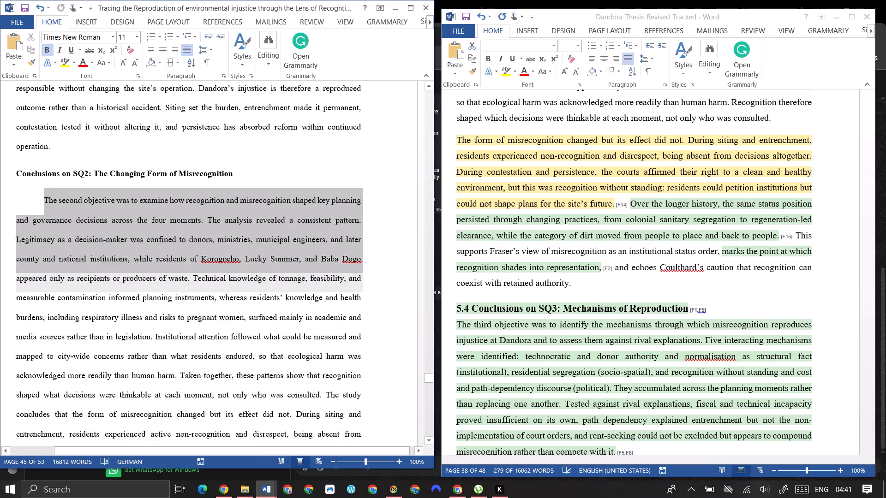
{"action": "scroll", "coordinate": [65, 255], "scroll_direction": "down", "scroll_amount": 8}
{"action": "left_click_drag", "start_coordinate": [65, 255], "coordinate": [237, 290]}
{"action": "right_click", "coordinate": [183, 246]}
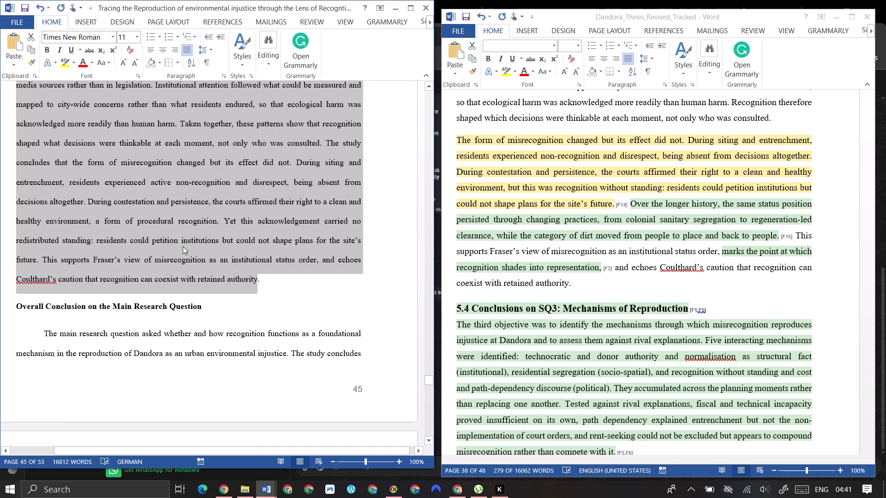
{"action": "left_click", "coordinate": [251, 296]}
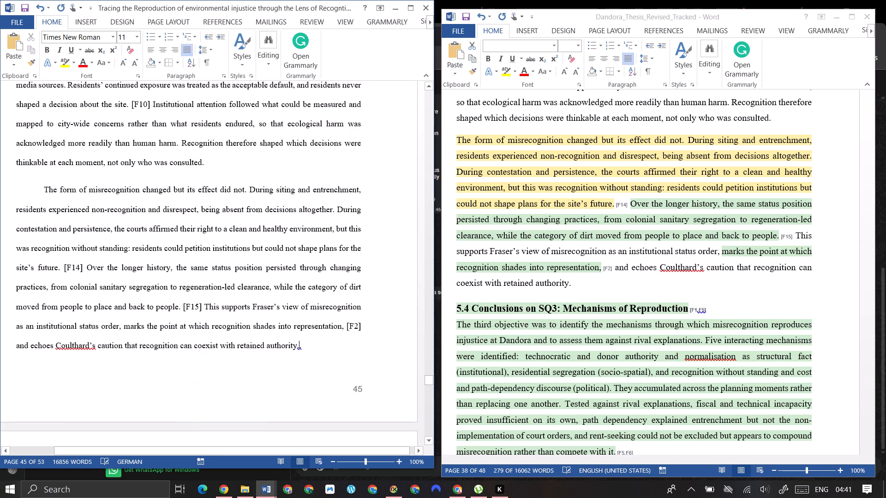
{"action": "key", "text": "Delete"}
Delete the "[F15]" marker after "back to people" in the second SQ2 paragraph, keeping the sentence's full stop and space.
{"action": "left_click", "coordinate": [187, 312]}
{"action": "key", "text": "BackSpace"}
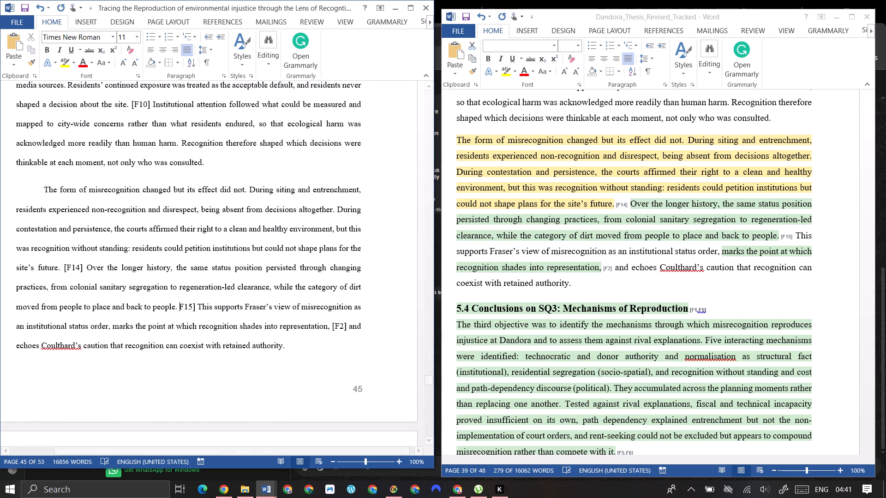
{"action": "key", "text": "BackSpace"}
{"action": "key", "text": "BackSpace"}
{"action": "key", "text": "Delete"}
{"action": "key", "text": "Delete"}
{"action": "key", "text": "Delete"}
{"action": "key", "text": "Delete"}
{"action": "key", "text": "Delete"}
{"action": "type", "text": "."}
{"action": "key", "text": "space"}
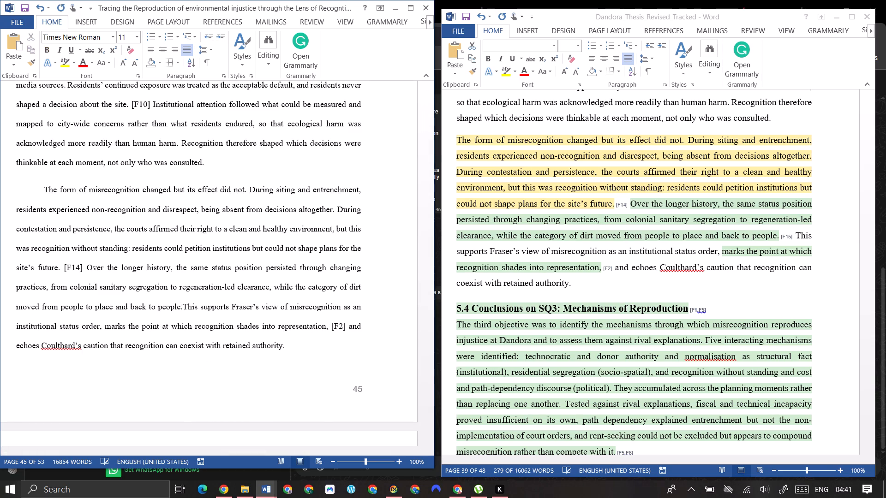
Delete the "[F2]" marker after "recognition shades into representation," in the second SQ2 paragraph.
{"action": "left_click", "coordinate": [335, 331]}
{"action": "key", "text": "BackSpace"}
{"action": "key", "text": "Delete"}
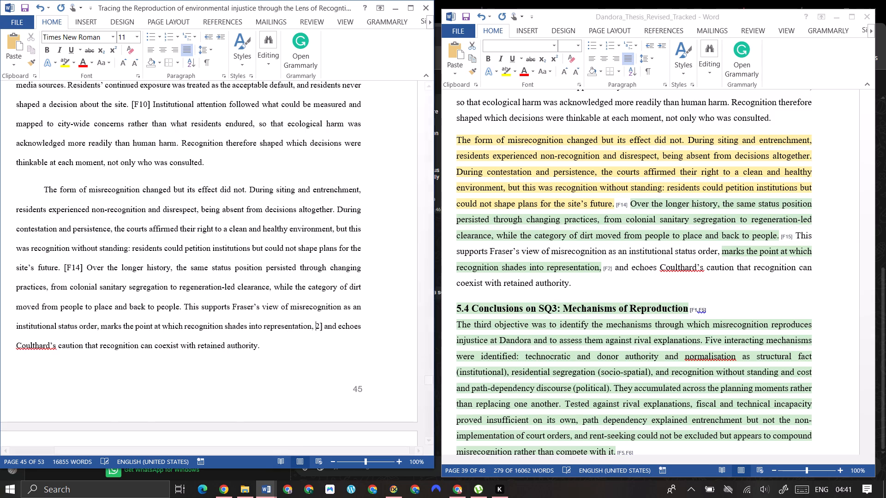
{"action": "key", "text": "Delete"}
{"action": "key", "text": "Delete"}
{"action": "key", "text": "BackSpace"}
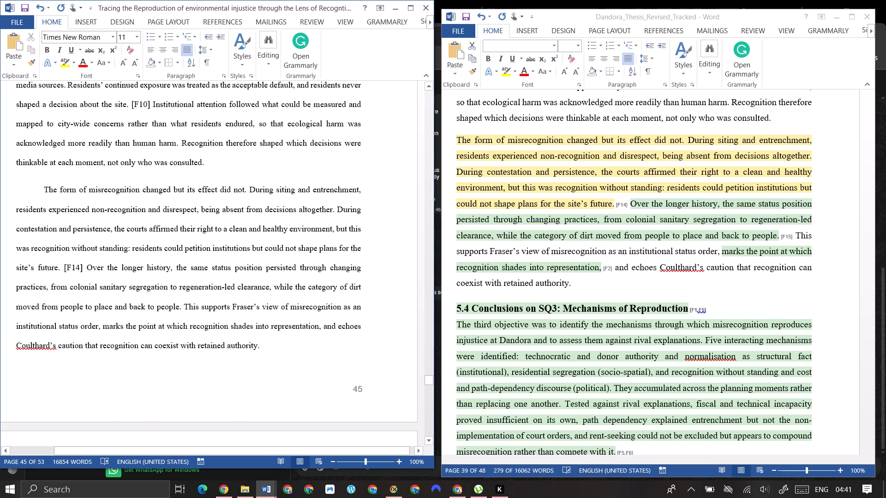
Delete the "[F14]" marker after "could not shape plans for the site's future." in the second SQ2 paragraph.
{"action": "left_click", "coordinate": [78, 271]}
{"action": "key", "text": "BackSpace"}
{"action": "key", "text": "BackSpace"}
{"action": "key", "text": "Delete"}
{"action": "key", "text": "Delete"}
{"action": "key", "text": "Delete"}
{"action": "key", "text": "BackSpace"}
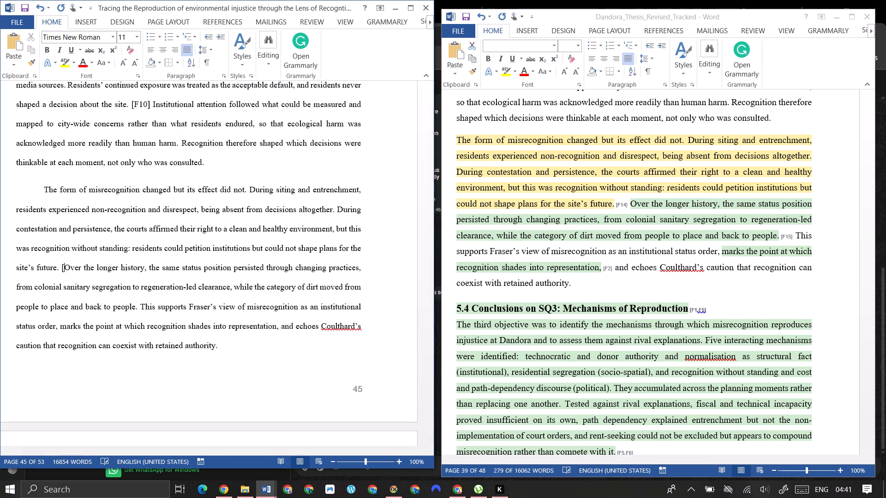
Delete the "[F10]" marker after "never shaped a decision about the site." in the first SQ2 paragraph.
{"action": "scroll", "coordinate": [79, 282], "scroll_direction": "up", "scroll_amount": 2}
{"action": "left_click", "coordinate": [138, 163]}
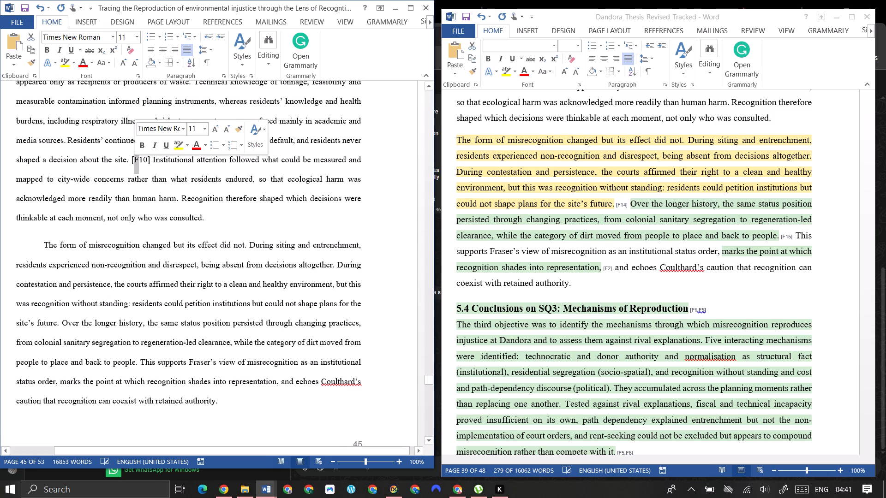
{"action": "key", "text": "BackSpace"}
{"action": "key", "text": "BackSpace"}
{"action": "key", "text": "Delete"}
{"action": "key", "text": "Delete"}
{"action": "key", "text": "Delete"}
{"action": "key", "text": "Delete"}
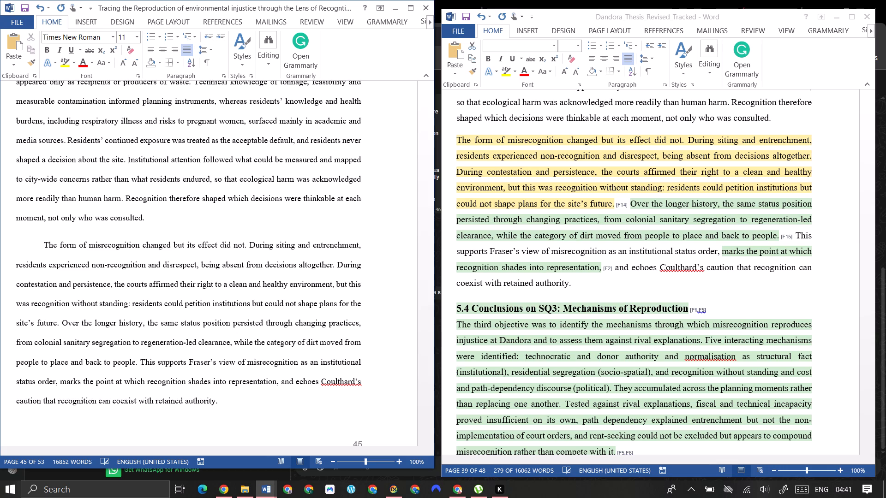
{"action": "scroll", "coordinate": [145, 183], "scroll_direction": "up", "scroll_amount": 5}
{"action": "scroll", "coordinate": [276, 220], "scroll_direction": "down", "scroll_amount": 4}
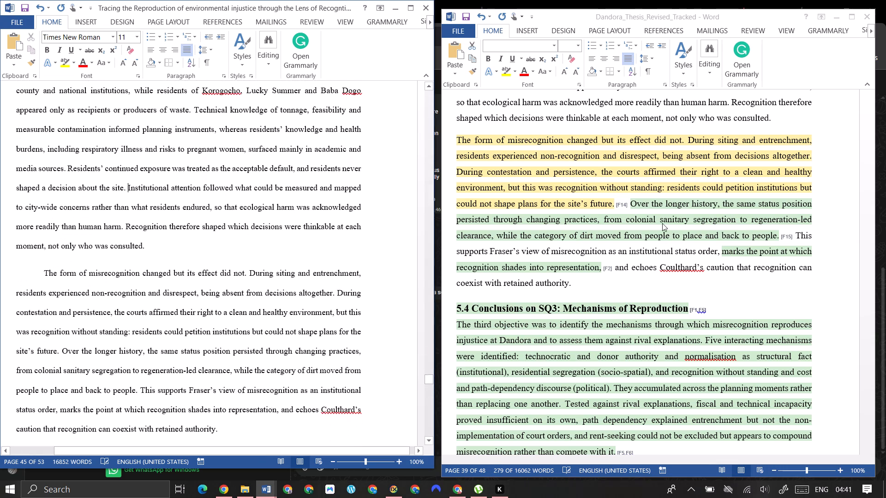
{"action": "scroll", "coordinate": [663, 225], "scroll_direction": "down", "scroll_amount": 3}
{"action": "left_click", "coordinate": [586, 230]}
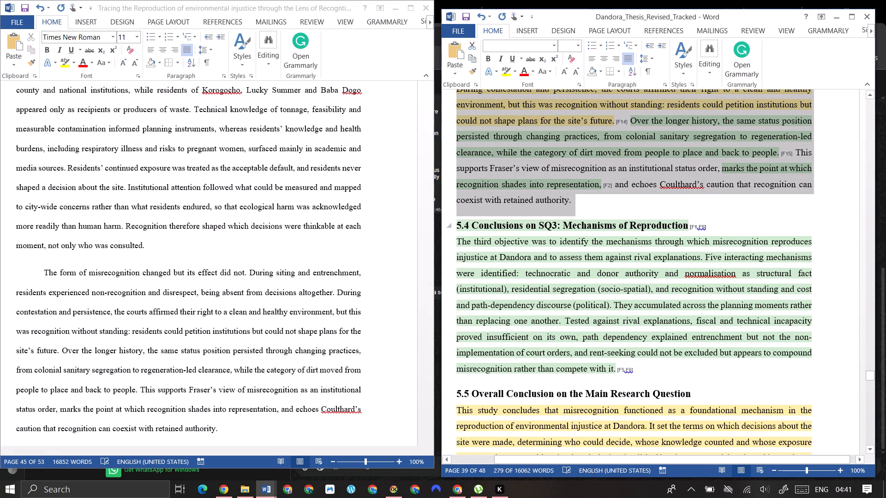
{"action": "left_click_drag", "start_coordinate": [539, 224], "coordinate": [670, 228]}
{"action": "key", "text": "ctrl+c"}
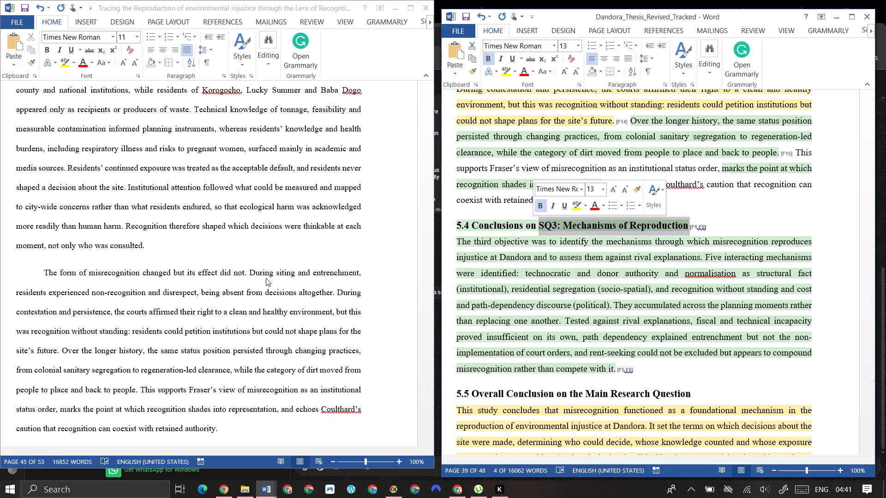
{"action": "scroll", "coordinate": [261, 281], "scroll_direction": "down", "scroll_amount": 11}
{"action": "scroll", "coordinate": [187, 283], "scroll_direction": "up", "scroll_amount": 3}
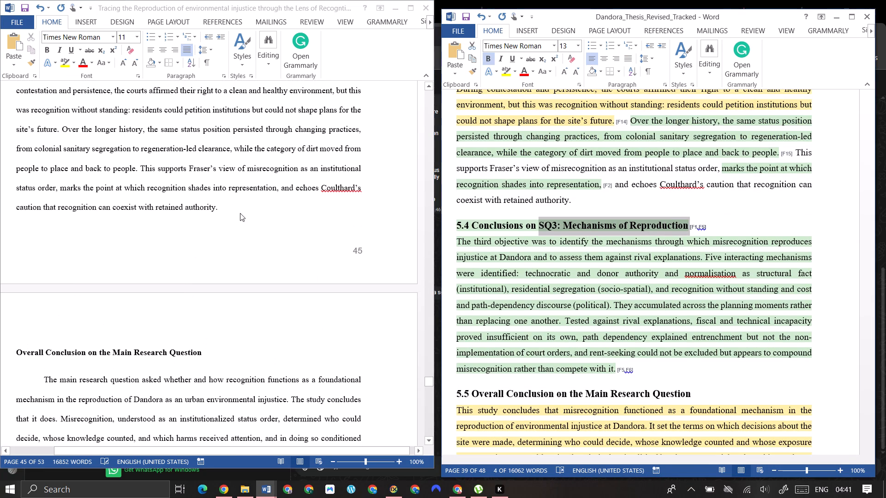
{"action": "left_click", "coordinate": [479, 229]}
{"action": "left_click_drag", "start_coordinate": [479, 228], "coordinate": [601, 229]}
Copy the thesis heading "Conclusions on SQ2: The Changing Form of Misrecognition" into a new paragraph above "Overall Conclusion on the Main Research Question".
{"action": "scroll", "coordinate": [79, 281], "scroll_direction": "up", "scroll_amount": 3}
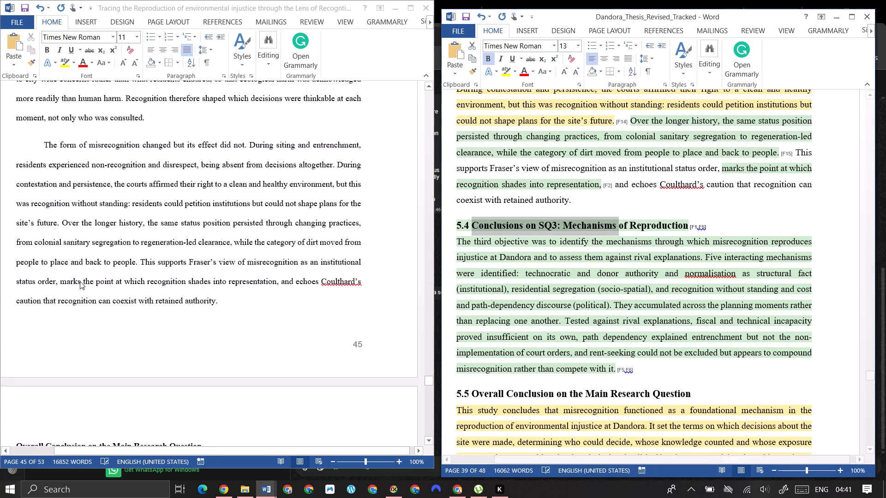
{"action": "scroll", "coordinate": [80, 281], "scroll_direction": "up", "scroll_amount": 14}
{"action": "left_click", "coordinate": [216, 266]}
{"action": "left_click_drag", "start_coordinate": [253, 255], "coordinate": [139, 255]}
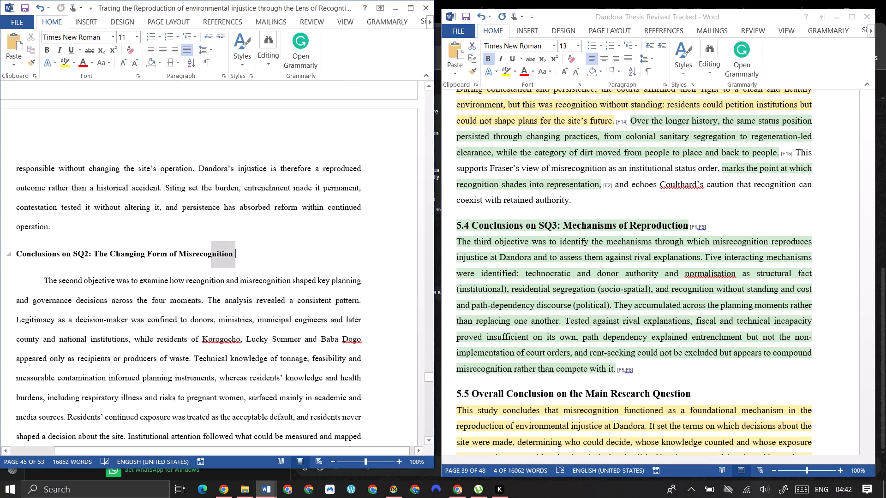
{"action": "left_click_drag", "start_coordinate": [139, 255], "coordinate": [29, 262]}
{"action": "key", "text": "ctrl+c"}
{"action": "scroll", "coordinate": [100, 290], "scroll_direction": "down", "scroll_amount": 16}
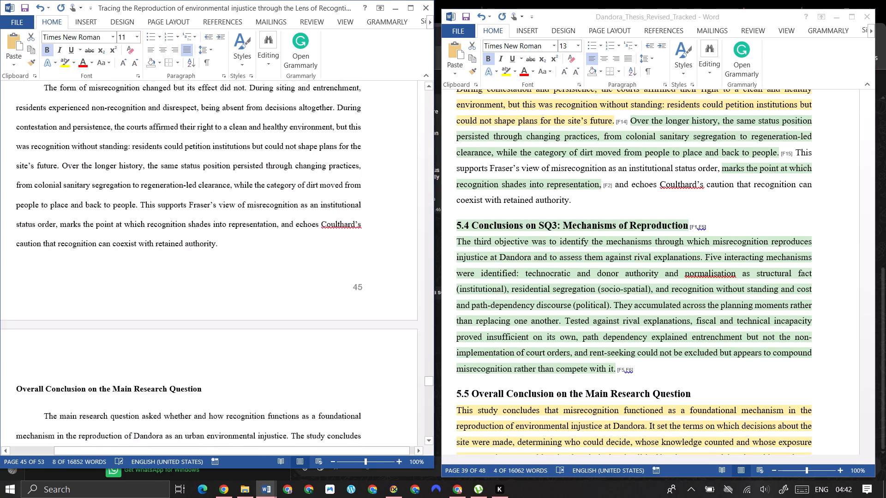
{"action": "scroll", "coordinate": [103, 297], "scroll_direction": "down", "scroll_amount": 5}
{"action": "left_click", "coordinate": [125, 144]}
{"action": "left_click", "coordinate": [258, 102]}
{"action": "key", "text": "Return"}
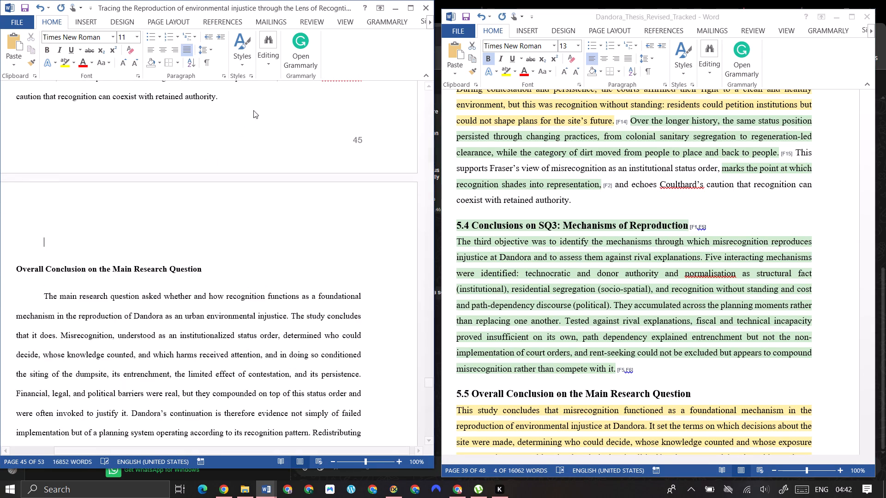
{"action": "key", "text": "ctrl+v"}
Change the duplicated heading to "Conclusions on SQ3: Mechanisms of Reproduction" using text from revised heading 5.4, leaving an empty body paragraph below in place of the leftover wording.
{"action": "left_click", "coordinate": [552, 235]}
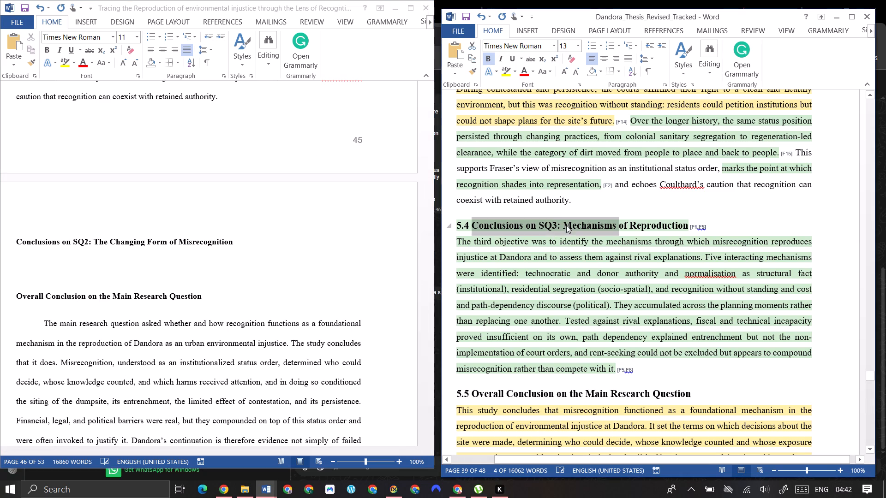
{"action": "left_click", "coordinate": [566, 225]}
{"action": "left_click", "coordinate": [566, 226]}
{"action": "left_click_drag", "start_coordinate": [565, 226], "coordinate": [655, 226]}
{"action": "key", "text": "ctrl+c"}
{"action": "left_click", "coordinate": [120, 237]}
{"action": "left_click", "coordinate": [89, 238]}
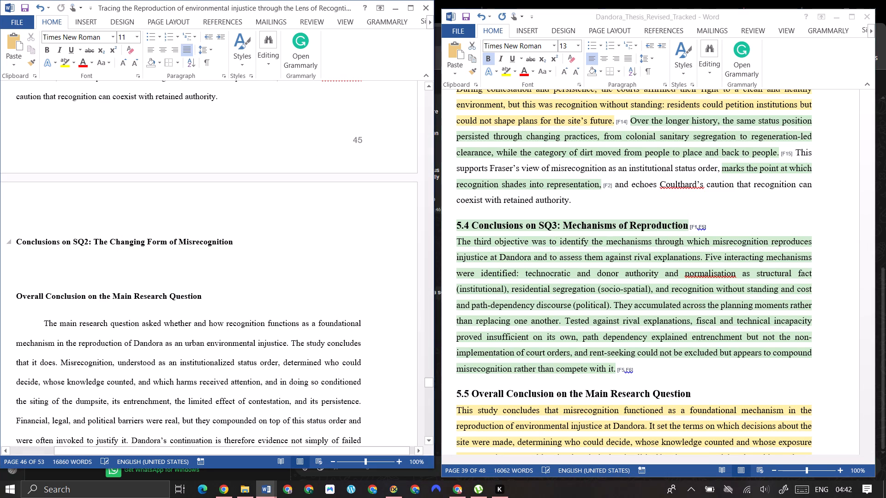
{"action": "key", "text": "BackSpace"}
{"action": "type", "text": "3:"}
{"action": "key", "text": "space"}
{"action": "key", "text": "Menu"}
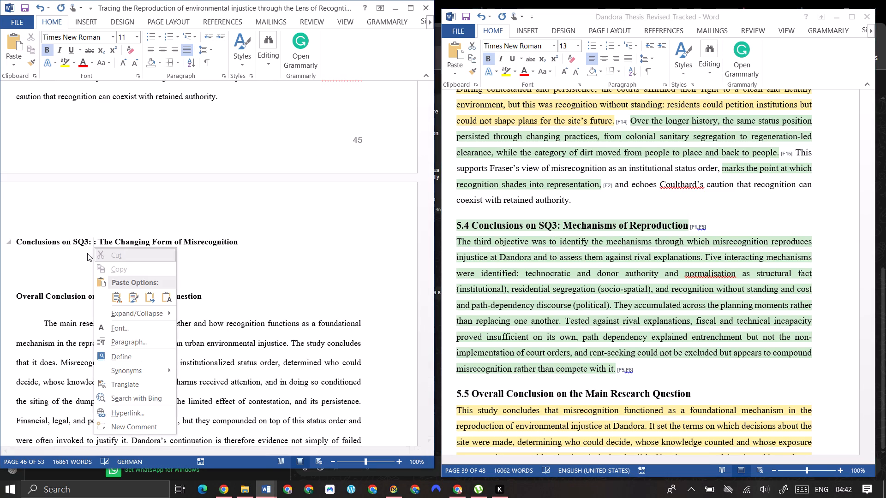
{"action": "left_click", "coordinate": [165, 295]}
{"action": "key", "text": "Return"}
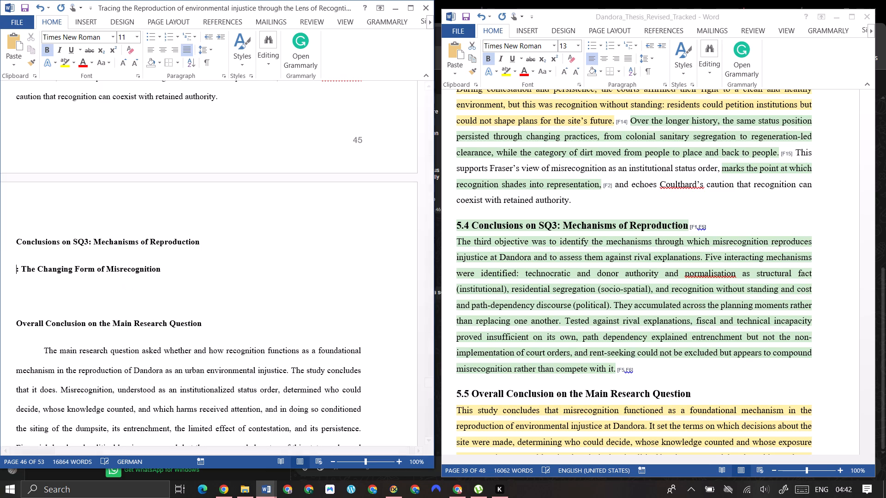
{"action": "left_click_drag", "start_coordinate": [169, 285], "coordinate": [0, 266]}
{"action": "key", "text": "BackSpace"}
Copy the revised section 5.4 paragraph, without its feedback marker, into the empty body paragraph under "Conclusions on SQ3: Mechanisms of Reproduction" as plain matching text.
{"action": "left_click", "coordinate": [501, 237]}
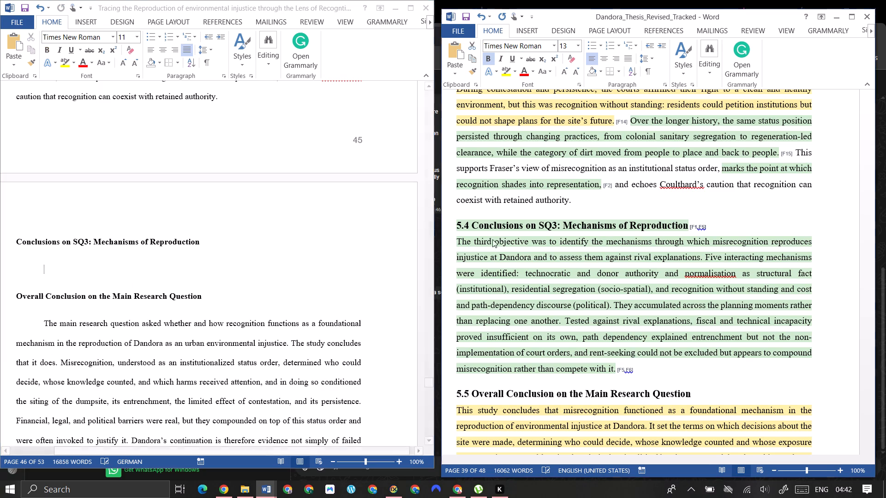
{"action": "left_click_drag", "start_coordinate": [455, 239], "coordinate": [622, 364]}
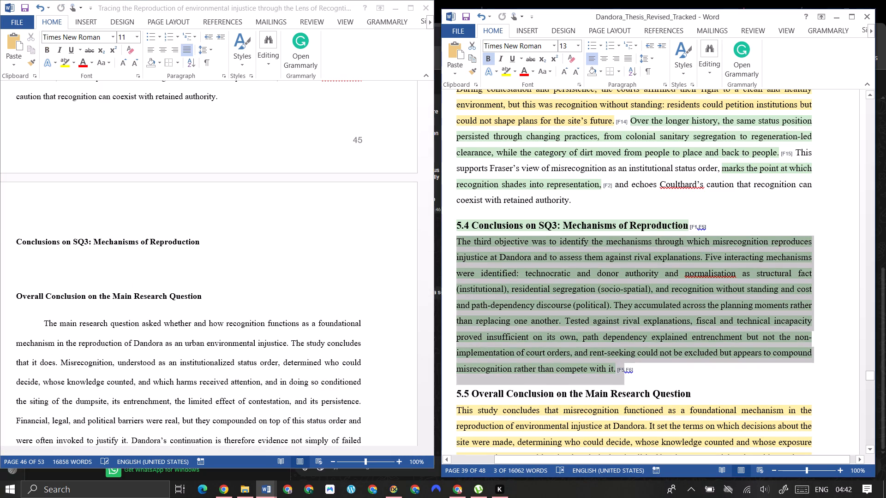
{"action": "left_click_drag", "start_coordinate": [622, 364], "coordinate": [613, 368]}
{"action": "key", "text": "ctrl+c"}
{"action": "left_click", "coordinate": [41, 270]}
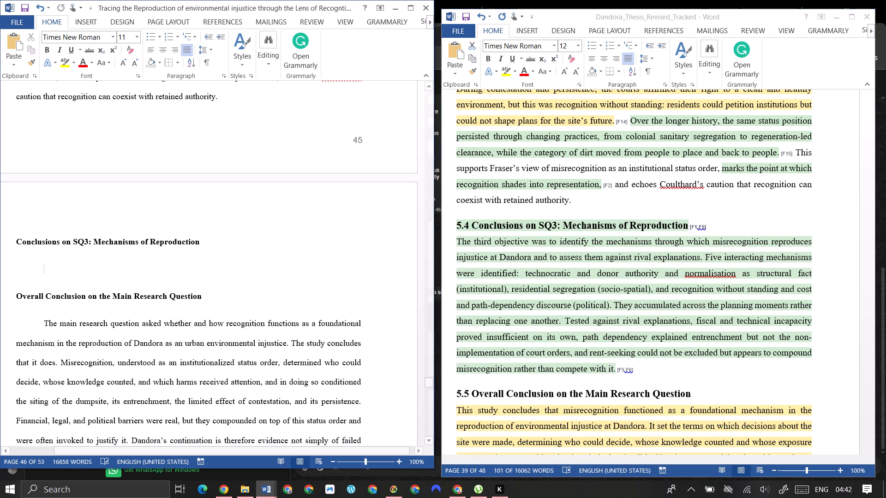
{"action": "right_click", "coordinate": [31, 264]}
{"action": "left_click", "coordinate": [103, 324]}
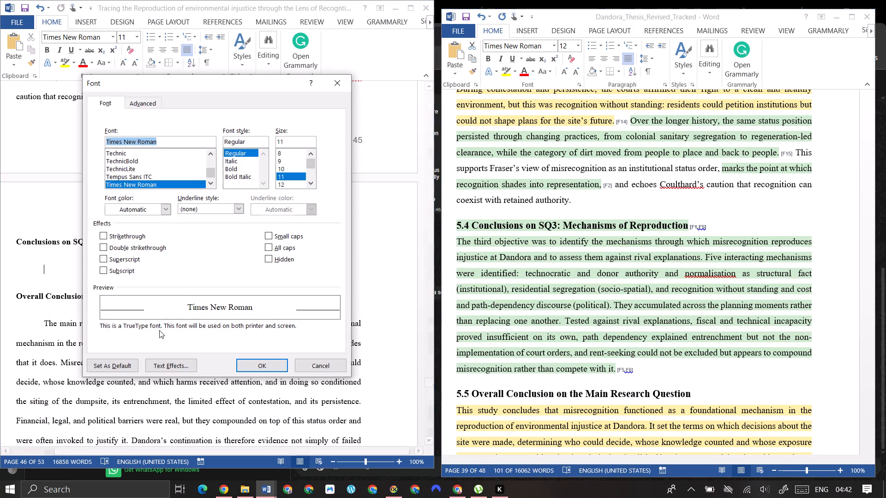
{"action": "left_click", "coordinate": [318, 352]}
{"action": "left_click", "coordinate": [319, 356]}
{"action": "left_click", "coordinate": [318, 361]}
{"action": "right_click", "coordinate": [47, 268]}
{"action": "right_click", "coordinate": [47, 268]}
{"action": "right_click", "coordinate": [47, 268]}
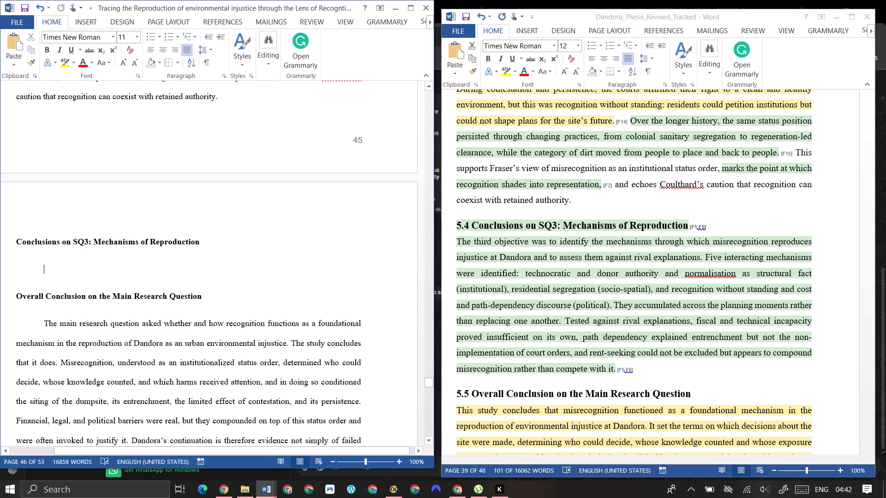
{"action": "left_click", "coordinate": [117, 320]}
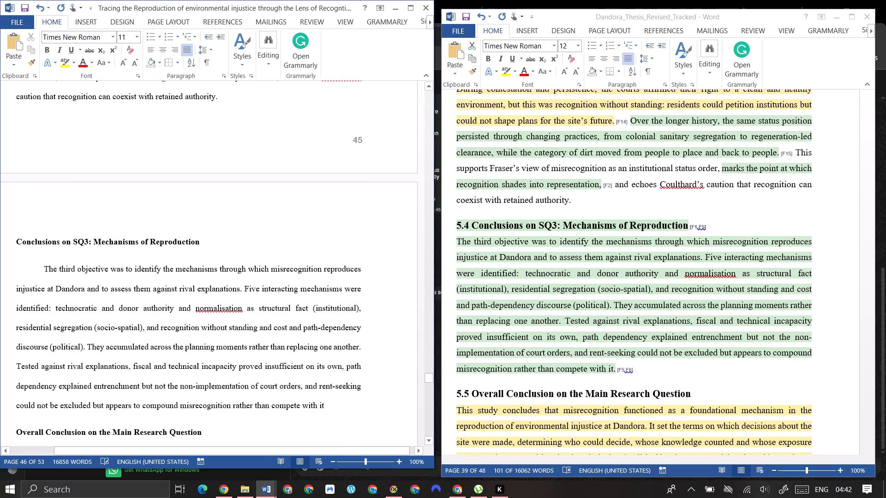
Correct the flagged word "normalisation" to "normalization" in the thesis's SQ3 paragraph.
{"action": "scroll", "coordinate": [303, 328], "scroll_direction": "down", "scroll_amount": 3}
{"action": "right_click", "coordinate": [220, 231]}
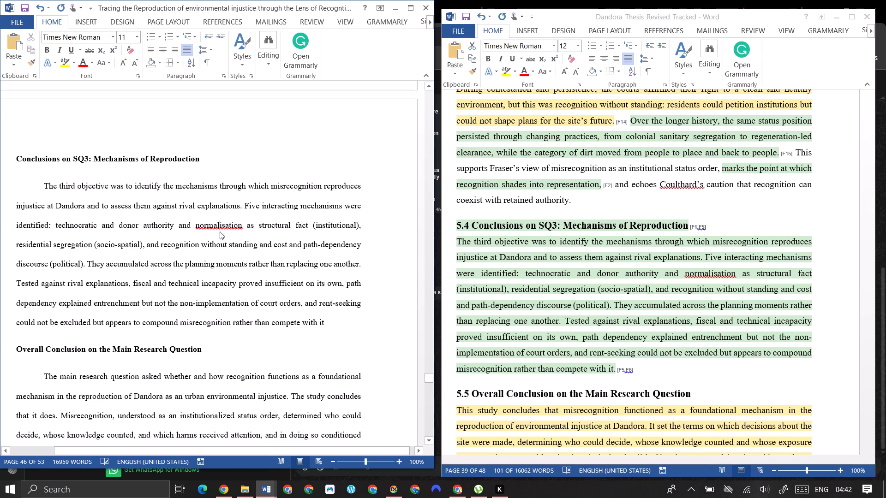
{"action": "left_click", "coordinate": [182, 241]}
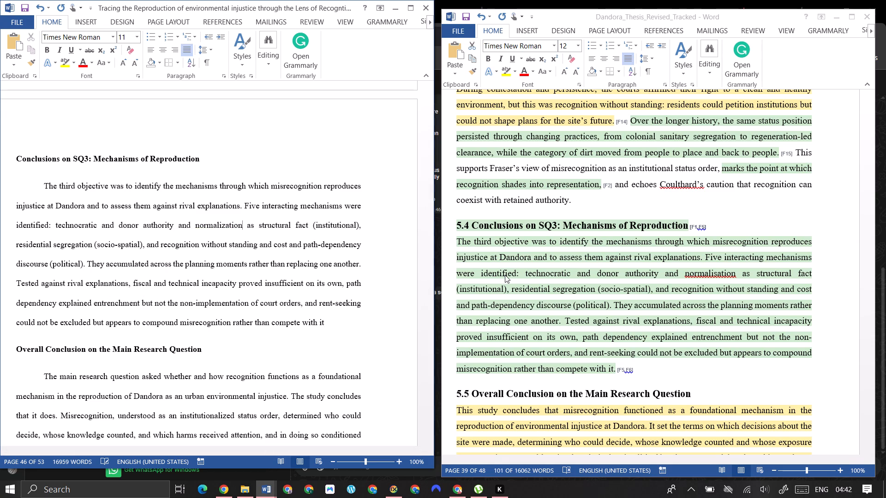
Replace the thesis paragraph under "Overall Conclusion on the Main Research Question" with the revised section 5.5 text, omitting "[F2]" and the leftover full stop.
{"action": "scroll", "coordinate": [505, 275], "scroll_direction": "down", "scroll_amount": 9}
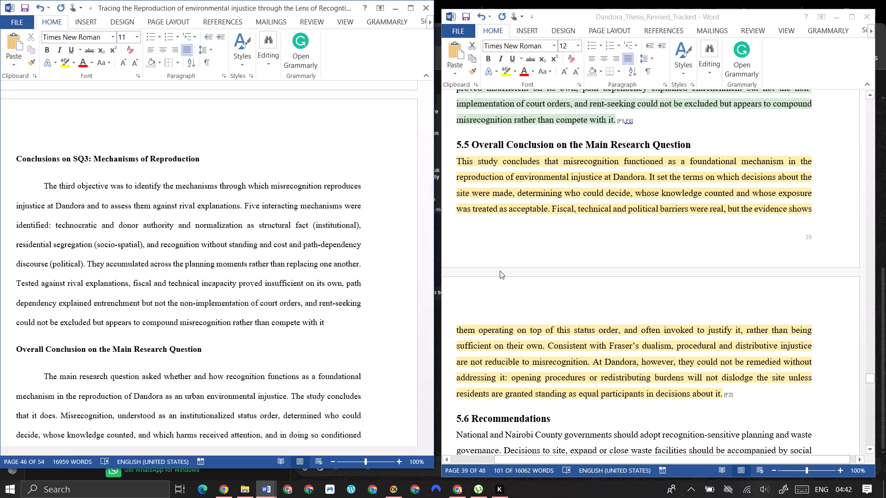
{"action": "scroll", "coordinate": [500, 271], "scroll_direction": "down", "scroll_amount": 5}
{"action": "scroll", "coordinate": [491, 265], "scroll_direction": "up", "scroll_amount": 5}
{"action": "left_click", "coordinate": [450, 176]}
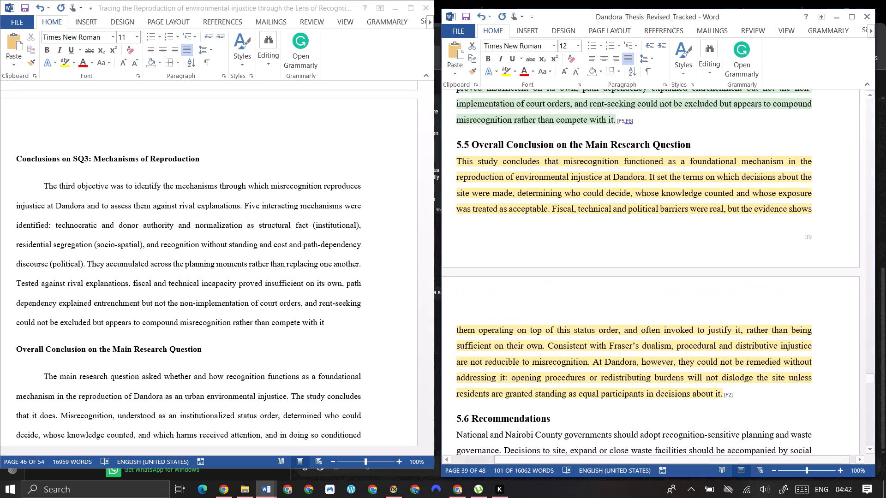
{"action": "left_click_drag", "start_coordinate": [460, 161], "coordinate": [721, 406]}
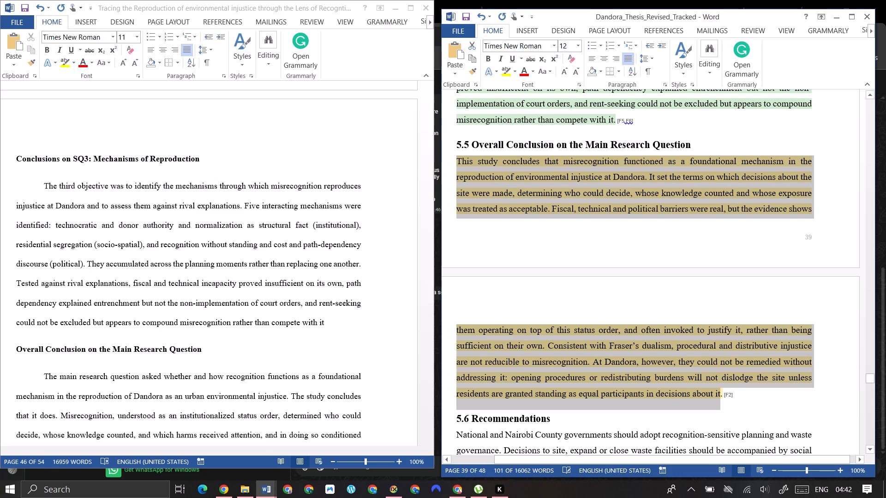
{"action": "left_click_drag", "start_coordinate": [721, 406], "coordinate": [724, 407]}
{"action": "key", "text": "ctrl+c"}
{"action": "scroll", "coordinate": [139, 250], "scroll_direction": "down", "scroll_amount": 10}
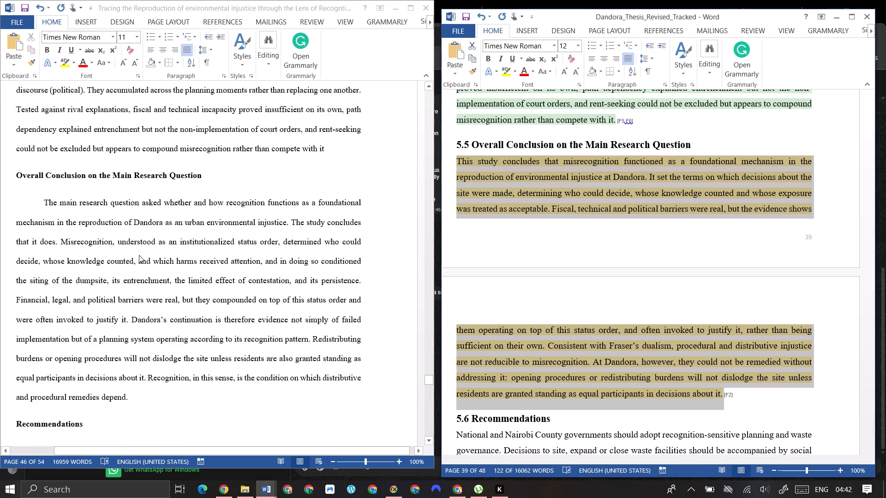
{"action": "left_click", "coordinate": [90, 206]}
{"action": "left_click_drag", "start_coordinate": [34, 102], "coordinate": [126, 295]}
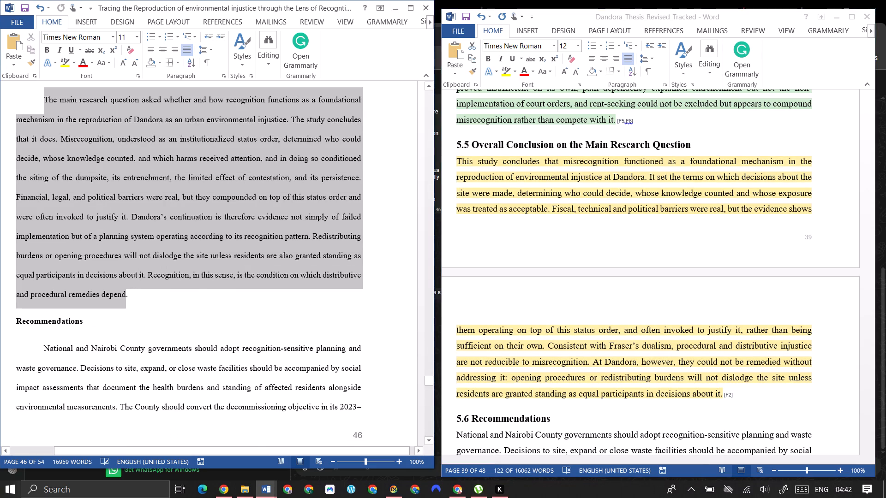
{"action": "left_click_drag", "start_coordinate": [126, 295], "coordinate": [126, 296]}
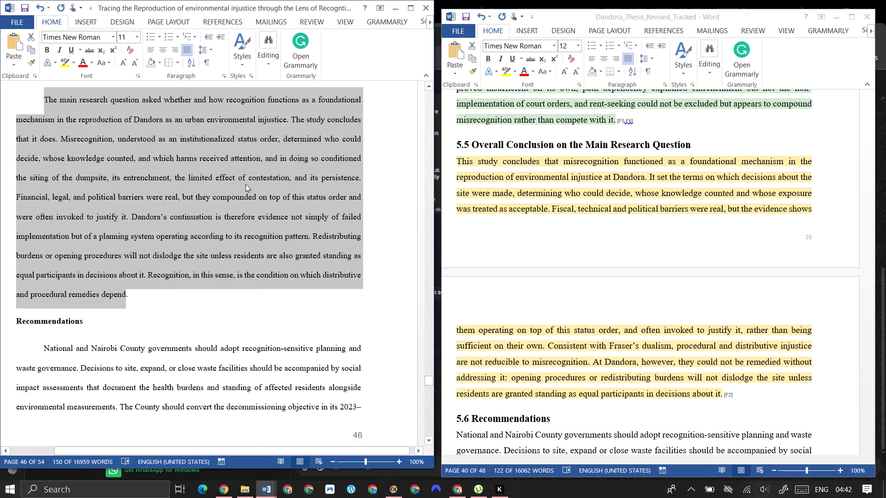
{"action": "right_click", "coordinate": [247, 177]}
{"action": "right_click", "coordinate": [247, 177]}
{"action": "left_click", "coordinate": [316, 223]}
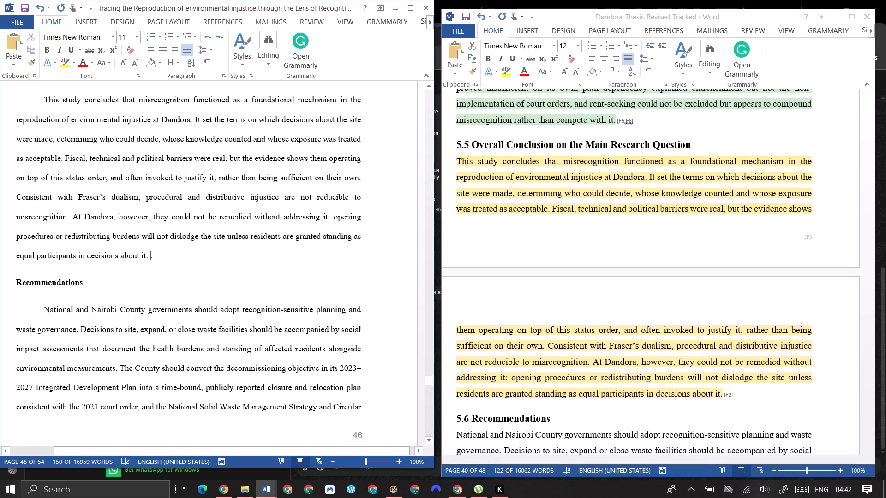
{"action": "key", "text": "Delete"}
Replace the thesis's "Limitations of the Study" paragraph with the revised section 5.7 text beginning "Six limitations qualify these conclusions".
{"action": "scroll", "coordinate": [605, 282], "scroll_direction": "down", "scroll_amount": 11}
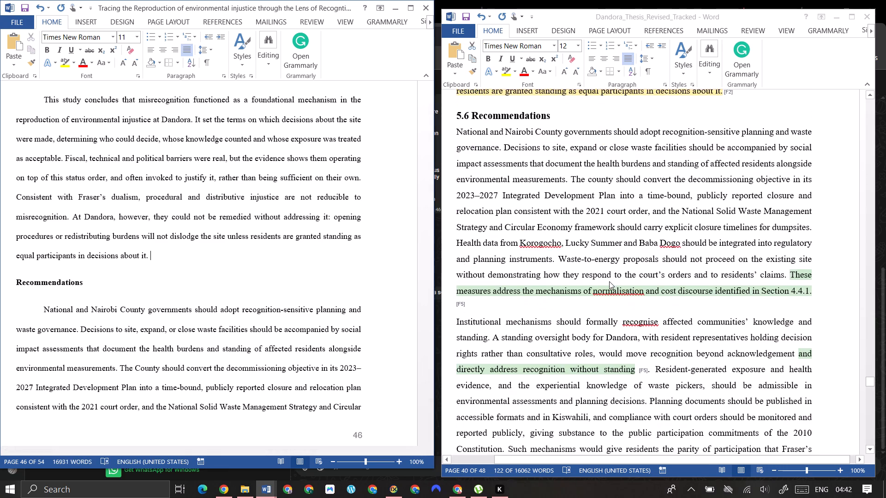
{"action": "scroll", "coordinate": [609, 281], "scroll_direction": "down", "scroll_amount": 20}
{"action": "scroll", "coordinate": [609, 281], "scroll_direction": "down", "scroll_amount": 2}
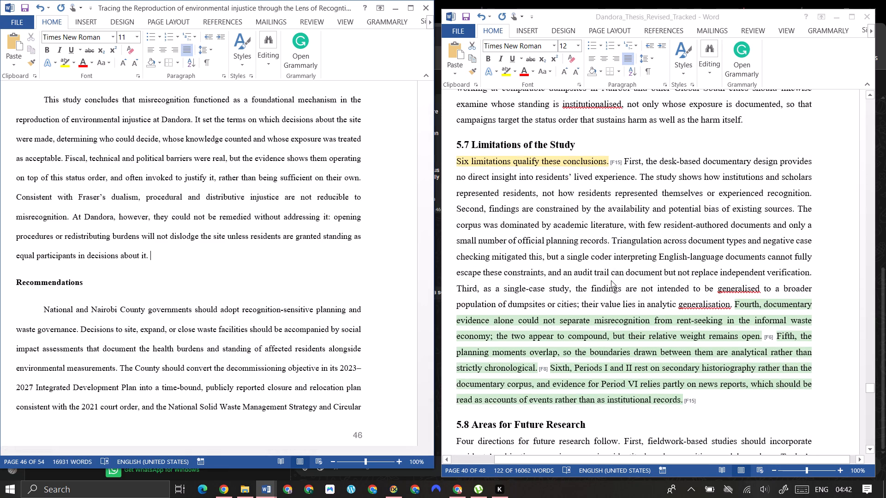
{"action": "scroll", "coordinate": [257, 283], "scroll_direction": "down", "scroll_amount": 19}
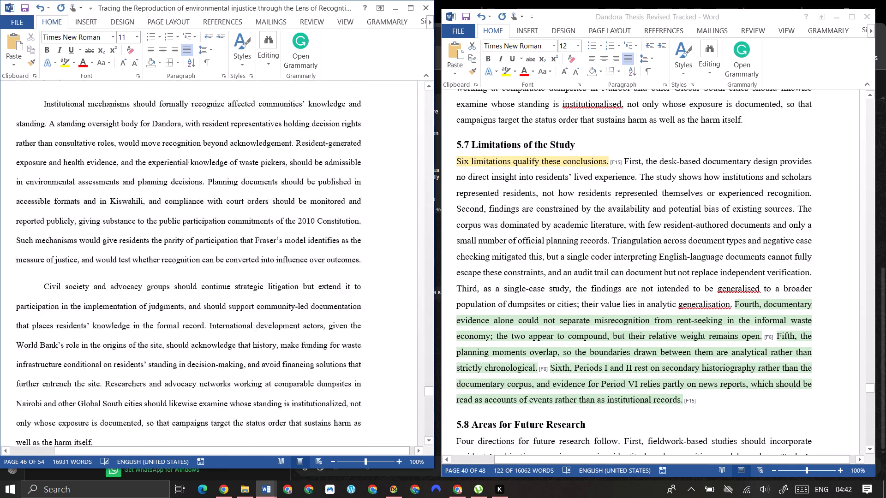
{"action": "scroll", "coordinate": [239, 296], "scroll_direction": "down", "scroll_amount": 7}
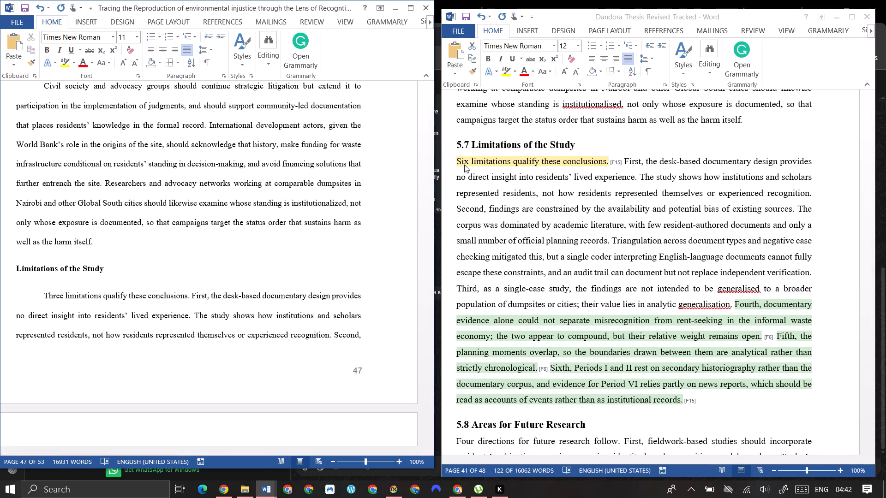
{"action": "left_click_drag", "start_coordinate": [455, 160], "coordinate": [536, 265]}
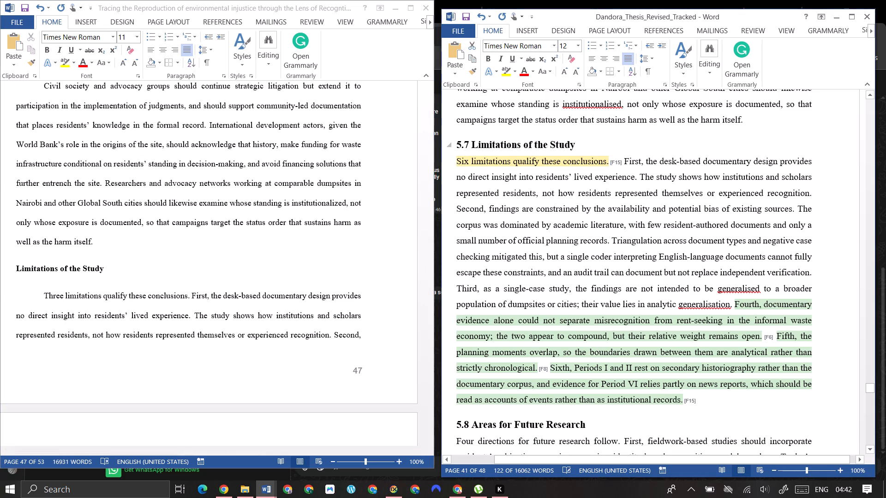
{"action": "left_click_drag", "start_coordinate": [458, 162], "coordinate": [680, 397]}
{"action": "key", "text": "ctrl+c"}
{"action": "left_click", "coordinate": [122, 277]}
{"action": "left_click_drag", "start_coordinate": [50, 294], "coordinate": [169, 309]}
{"action": "scroll", "coordinate": [75, 298], "scroll_direction": "down", "scroll_amount": 13}
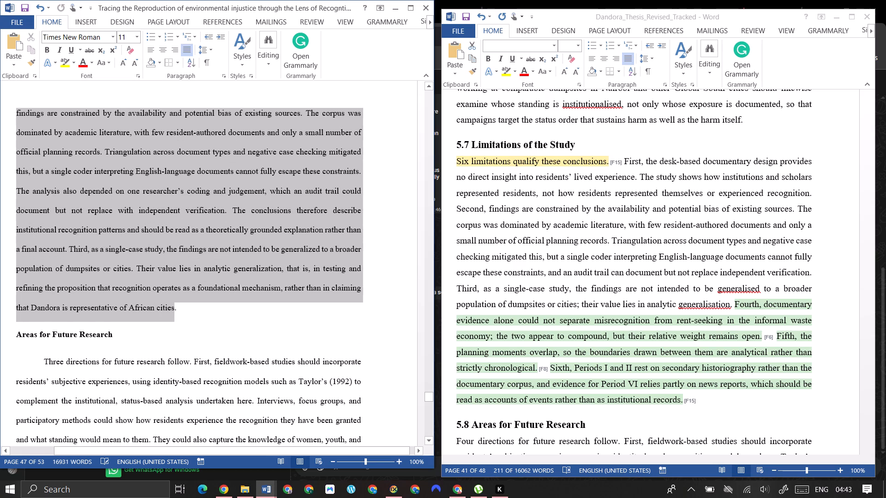
{"action": "left_click_drag", "start_coordinate": [169, 309], "coordinate": [169, 309]}
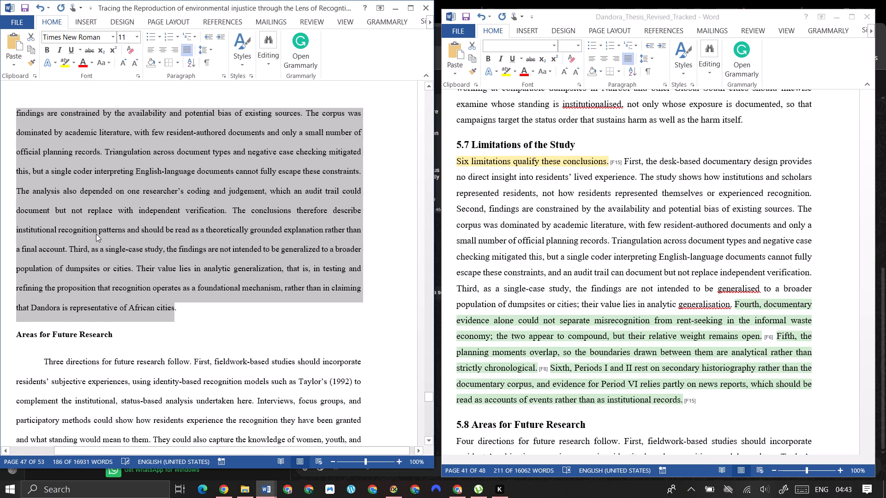
{"action": "right_click", "coordinate": [165, 243]}
{"action": "left_click", "coordinate": [239, 292]}
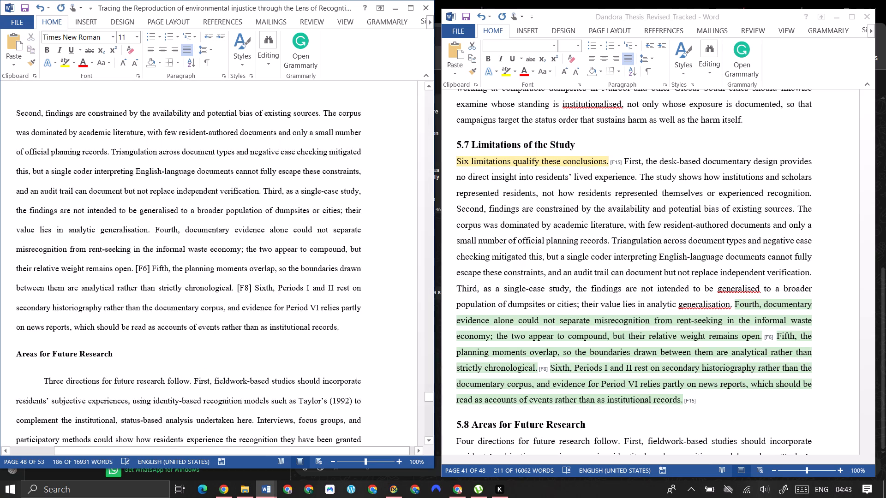
Delete the "[F8]" marker after "analytical rather than strictly chronological." in the thesis's limitations paragraph.
{"action": "left_click", "coordinate": [252, 289]}
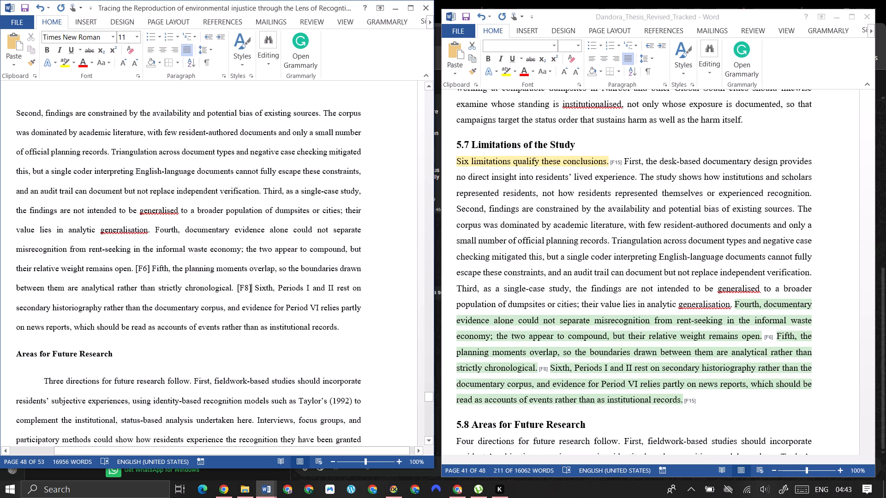
{"action": "key", "text": "BackSpace"}
{"action": "key", "text": "BackSpace"}
{"action": "key", "text": "BackSpace"}
{"action": "key", "text": "BackSpace"}
{"action": "key", "text": "BackSpace"}
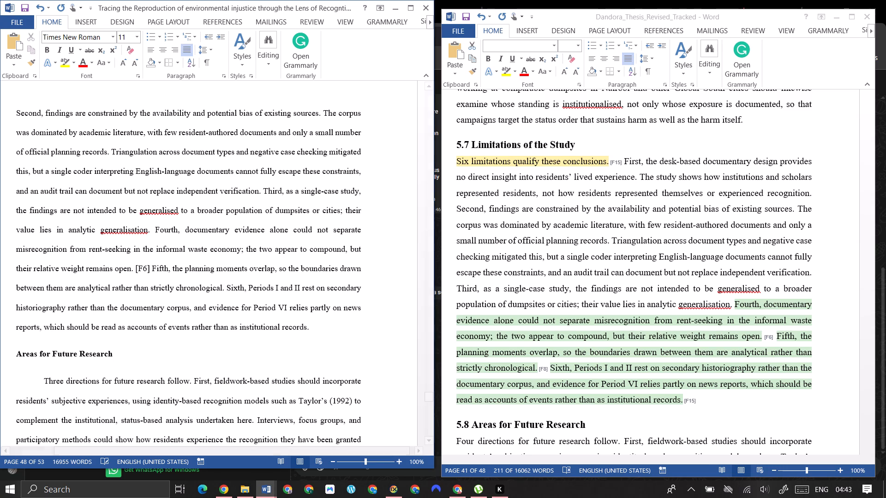
Delete the "[F6]" marker after "their relative weight remains open." in the thesis's limitations paragraph.
{"action": "left_click", "coordinate": [140, 269]}
{"action": "key", "text": "BackSpace"}
{"action": "key", "text": "Delete"}
{"action": "key", "text": "Delete"}
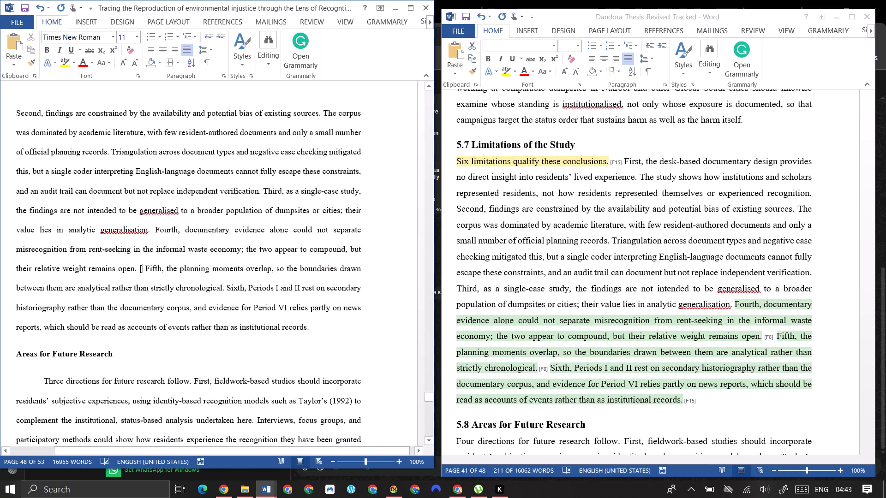
{"action": "key", "text": "BackSpace"}
{"action": "key", "text": "Delete"}
Copy the revised sentence beginning "Fourth, process tracing combining documents" to the end of the thesis's "Areas for Future Research" section, without its feedback marker.
{"action": "scroll", "coordinate": [161, 256], "scroll_direction": "up", "scroll_amount": 2}
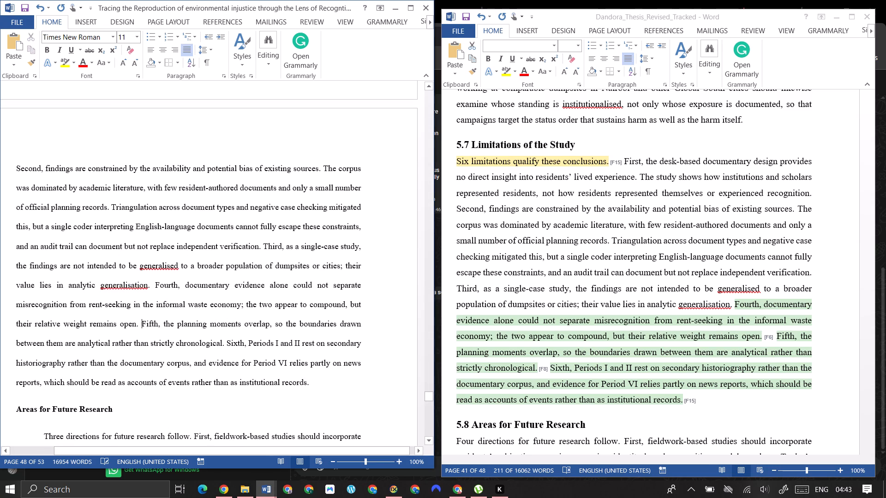
{"action": "scroll", "coordinate": [200, 252], "scroll_direction": "up", "scroll_amount": 4}
{"action": "scroll", "coordinate": [200, 252], "scroll_direction": "down", "scroll_amount": 11}
{"action": "scroll", "coordinate": [672, 259], "scroll_direction": "down", "scroll_amount": 12}
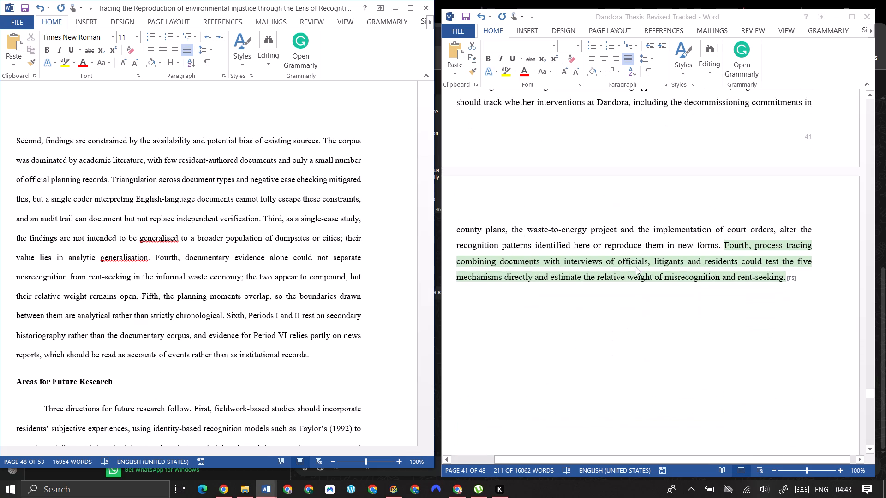
{"action": "left_click", "coordinate": [727, 241]}
{"action": "left_click_drag", "start_coordinate": [725, 246], "coordinate": [771, 276]}
{"action": "key", "text": "ctrl+c"}
{"action": "scroll", "coordinate": [447, 276], "scroll_direction": "down", "scroll_amount": 12}
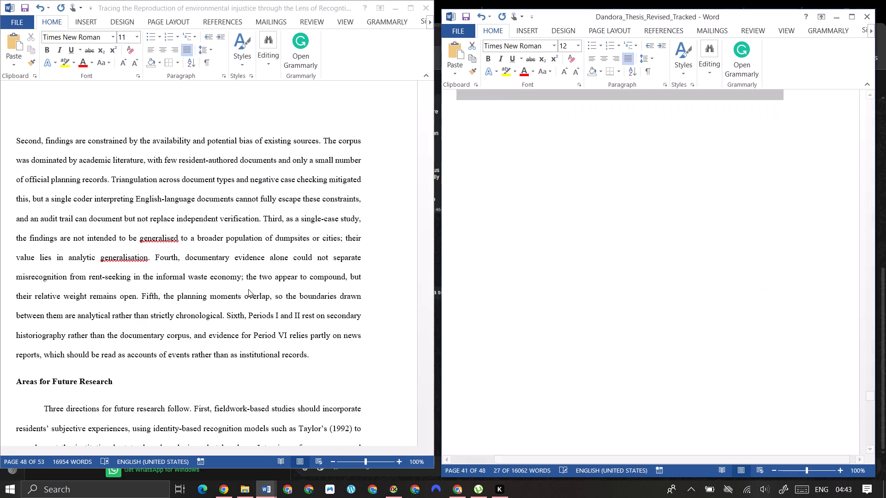
{"action": "scroll", "coordinate": [248, 289], "scroll_direction": "down", "scroll_amount": 9}
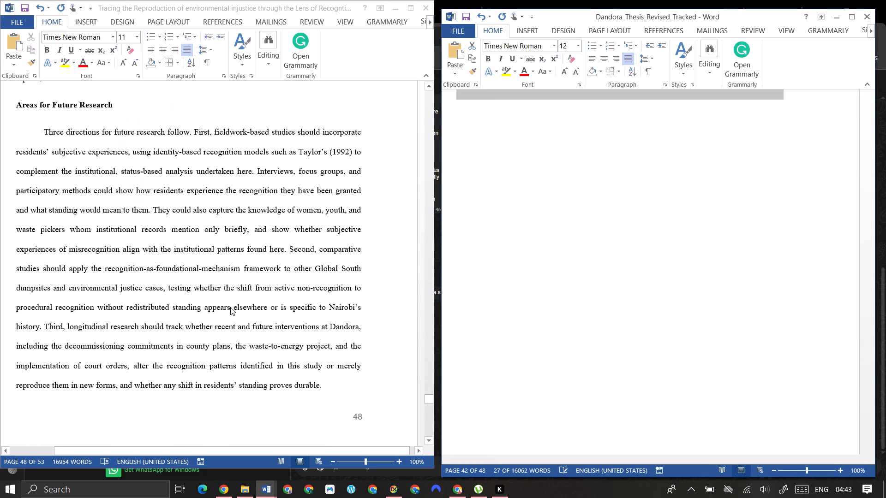
{"action": "left_click", "coordinate": [306, 380]}
{"action": "left_click", "coordinate": [337, 380]}
{"action": "key", "text": "Menu"}
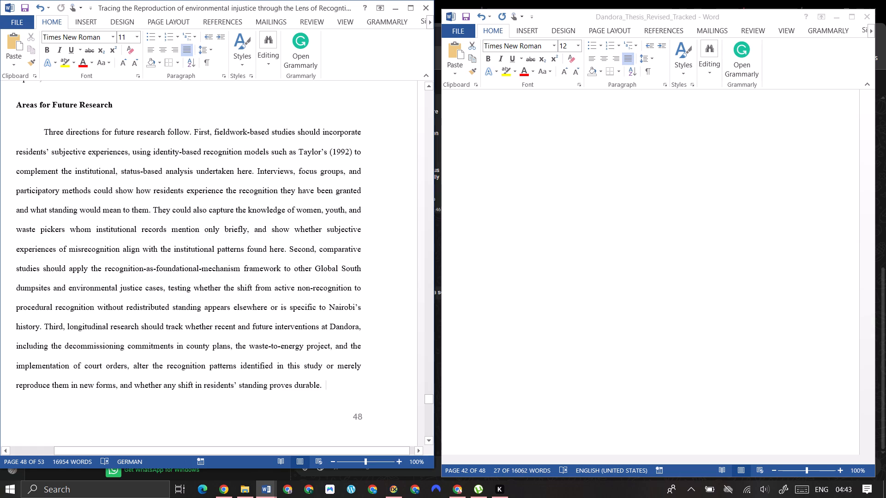
{"action": "left_click", "coordinate": [405, 265]}
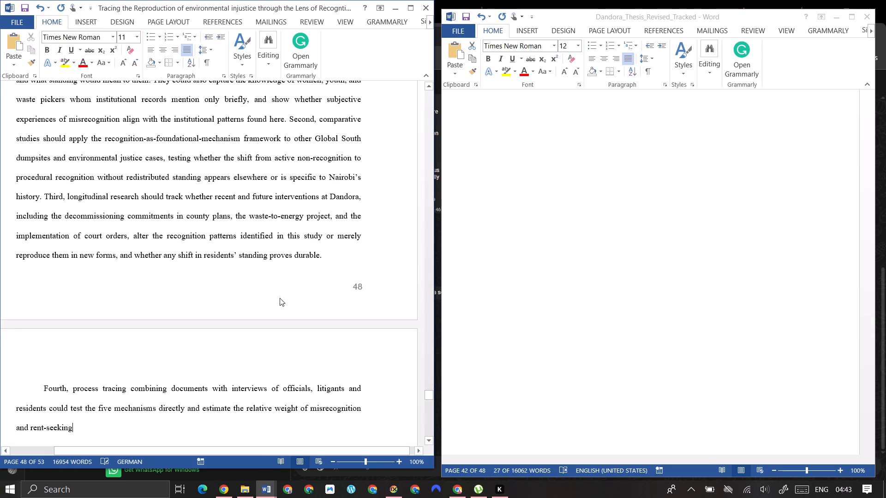
Join the "Fourth, process tracing" sentence to the preceding future research paragraph after "proves durable.", separated by a space.
{"action": "left_click", "coordinate": [335, 260]}
{"action": "key", "text": "Delete"}
{"action": "key", "text": "space"}
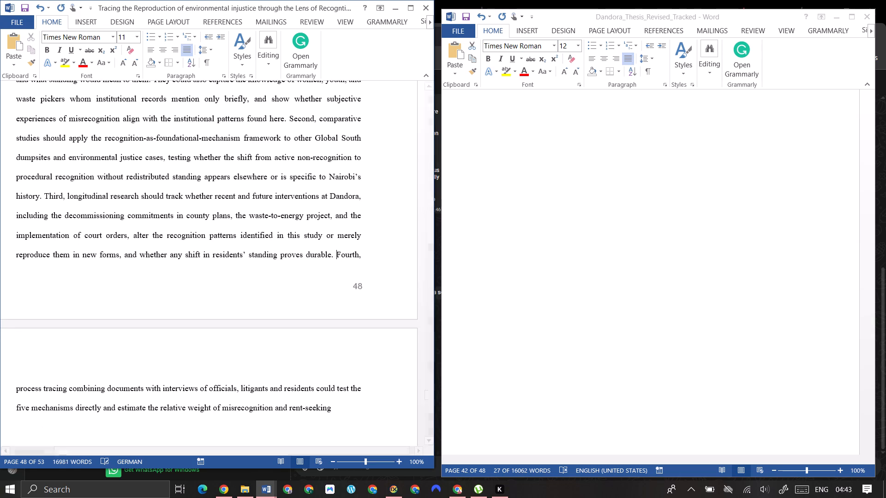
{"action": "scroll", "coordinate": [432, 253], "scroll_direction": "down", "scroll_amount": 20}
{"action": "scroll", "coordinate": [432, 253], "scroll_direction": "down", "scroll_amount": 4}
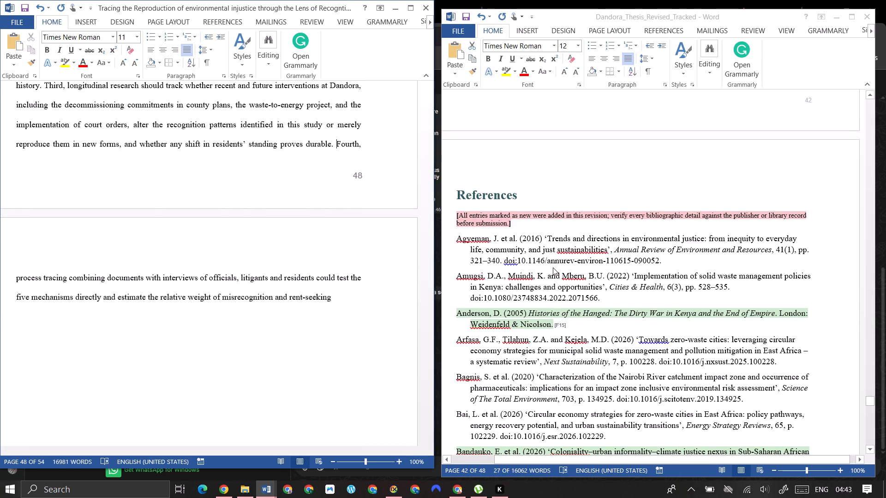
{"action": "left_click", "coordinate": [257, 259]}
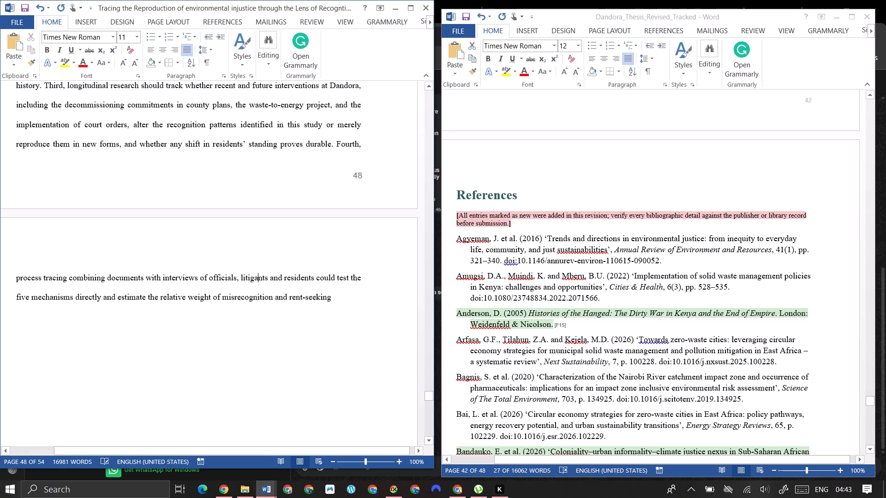
Save the thesis document.
{"action": "key", "text": "ctrl+s"}
Copy the Anderson (2005) entry from the revised document into the thesis's References between Amugsi and Arfasa, without its feedback marker.
{"action": "scroll", "coordinate": [257, 259], "scroll_direction": "down", "scroll_amount": 5}
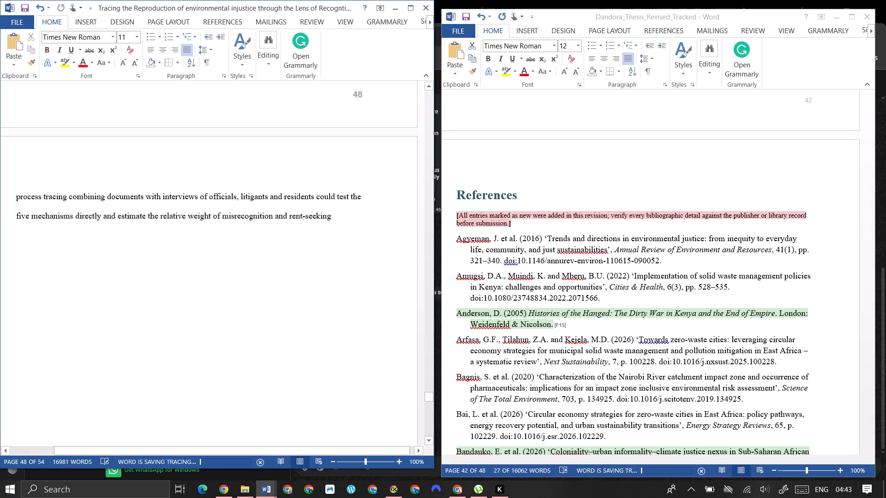
{"action": "scroll", "coordinate": [257, 262], "scroll_direction": "down", "scroll_amount": 20}
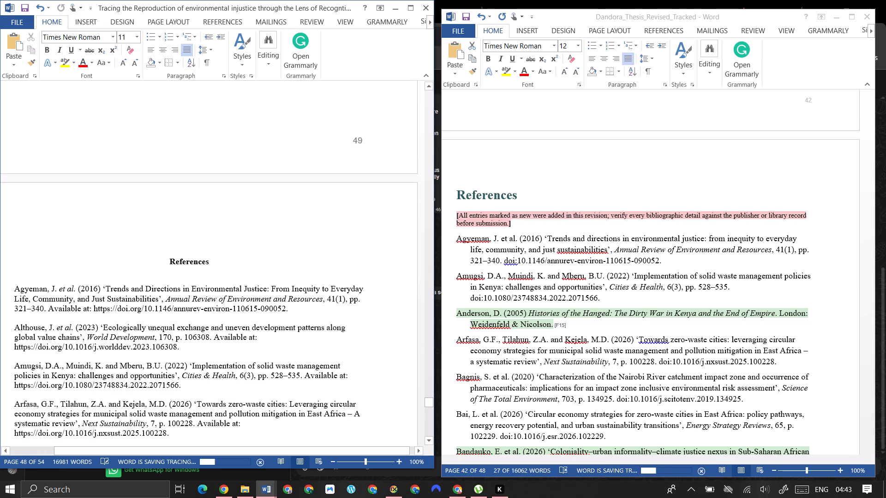
{"action": "scroll", "coordinate": [270, 288], "scroll_direction": "down", "scroll_amount": 4}
{"action": "left_click", "coordinate": [460, 312]}
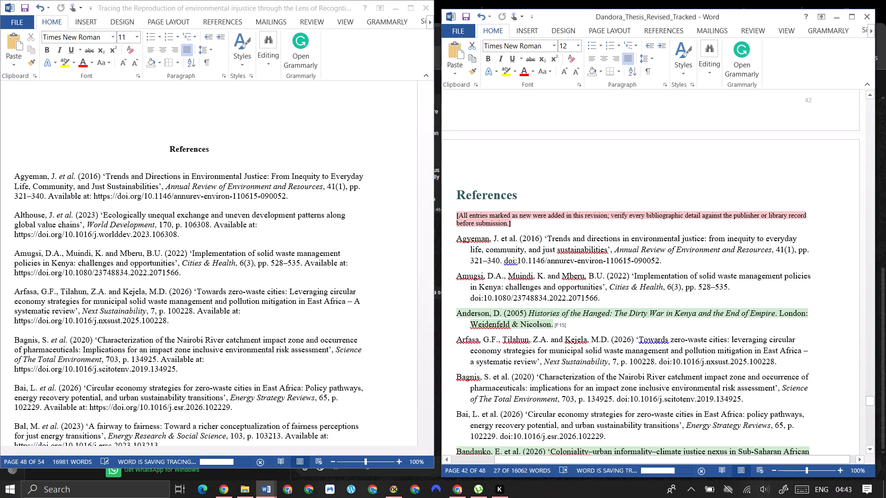
{"action": "left_click_drag", "start_coordinate": [455, 311], "coordinate": [545, 326]}
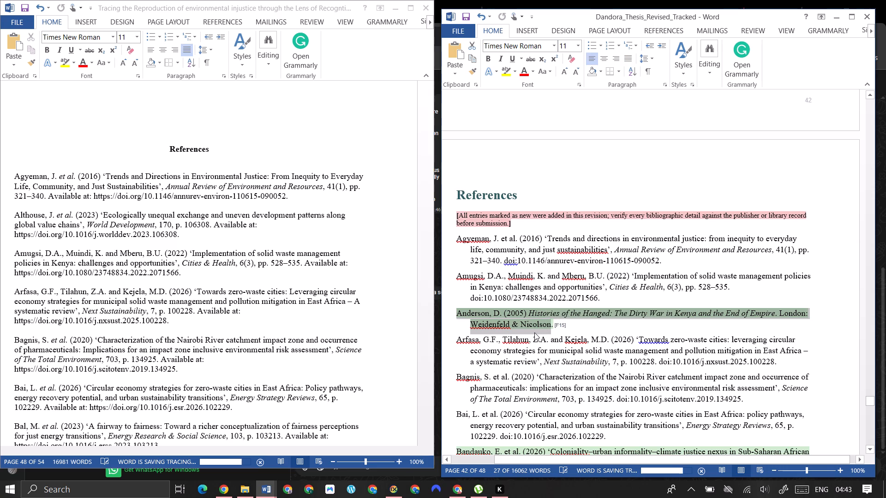
{"action": "key", "text": "ctrl+x"}
{"action": "key", "text": "ctrl+z"}
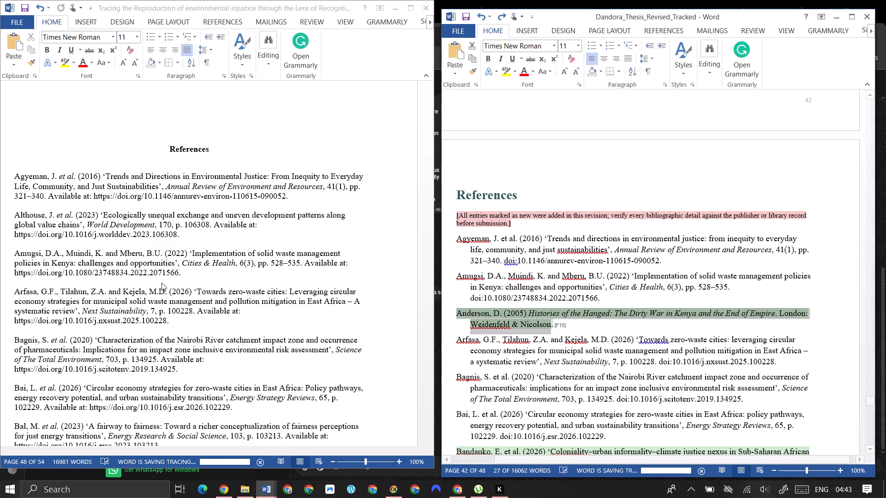
{"action": "left_click", "coordinate": [150, 272]}
{"action": "left_click", "coordinate": [200, 280]}
{"action": "key", "text": "Return"}
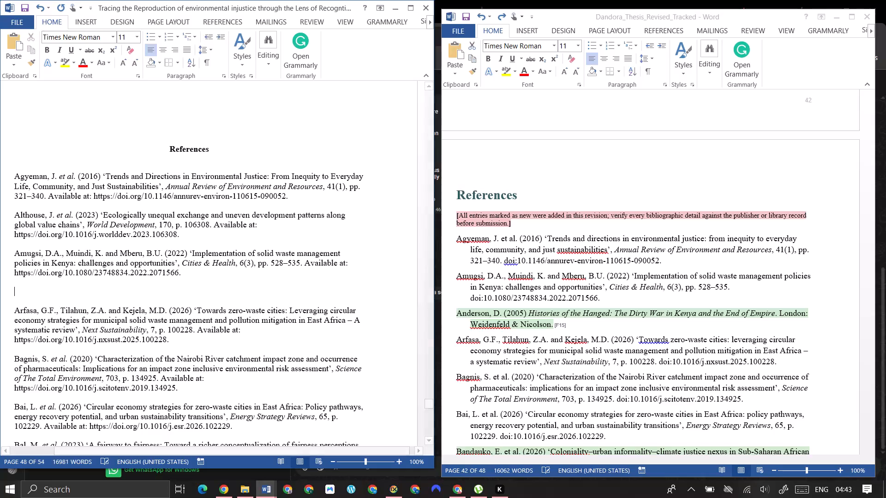
{"action": "key", "text": "Menu"}
{"action": "left_click", "coordinate": [72, 348]}
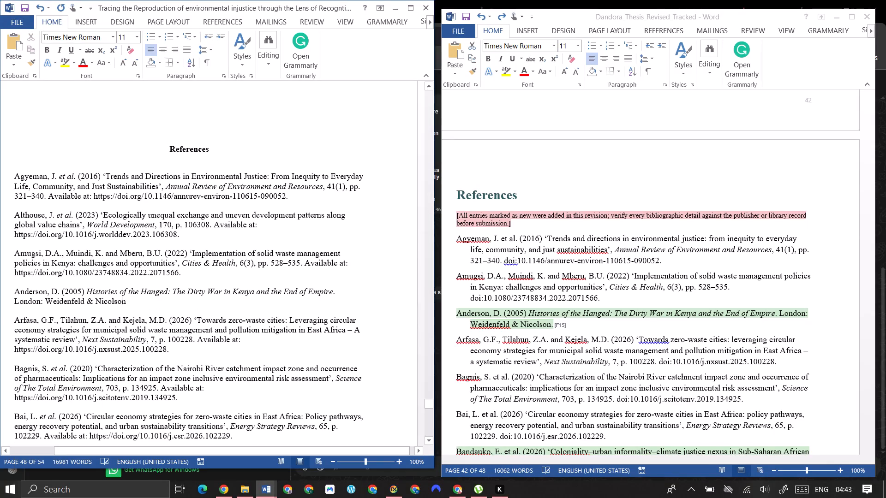
Copy the revised document's Bandauko et al. (2026) entry into the thesis's References between Bai and Bal, as a separate paragraph without its marker.
{"action": "scroll", "coordinate": [473, 295], "scroll_direction": "down", "scroll_amount": 5}
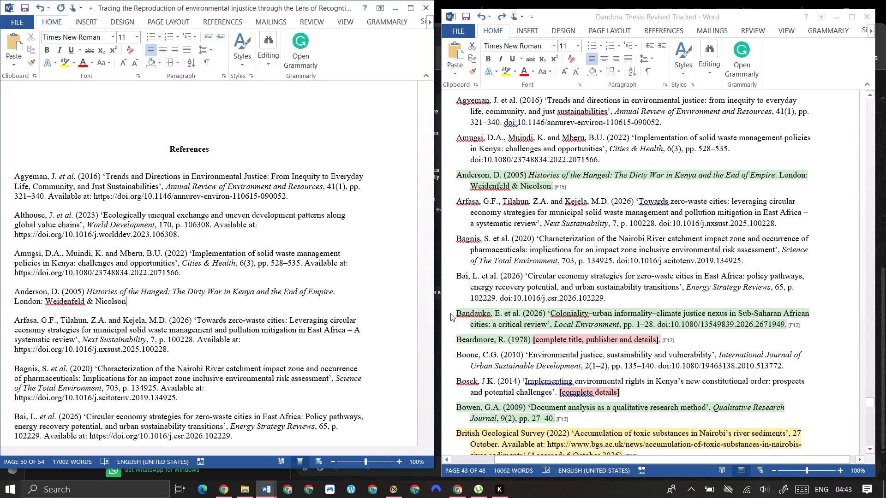
{"action": "left_click_drag", "start_coordinate": [450, 313], "coordinate": [653, 322]}
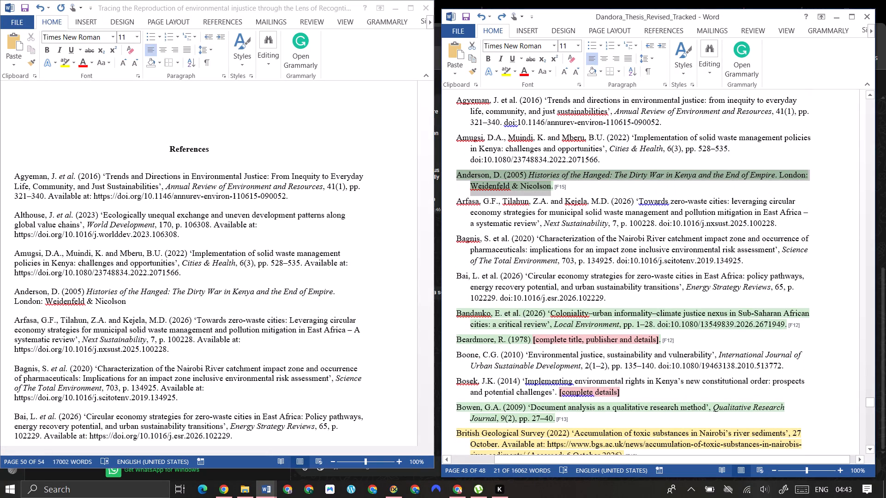
{"action": "left_click_drag", "start_coordinate": [788, 326], "coordinate": [437, 315]}
{"action": "key", "text": "ctrl+c"}
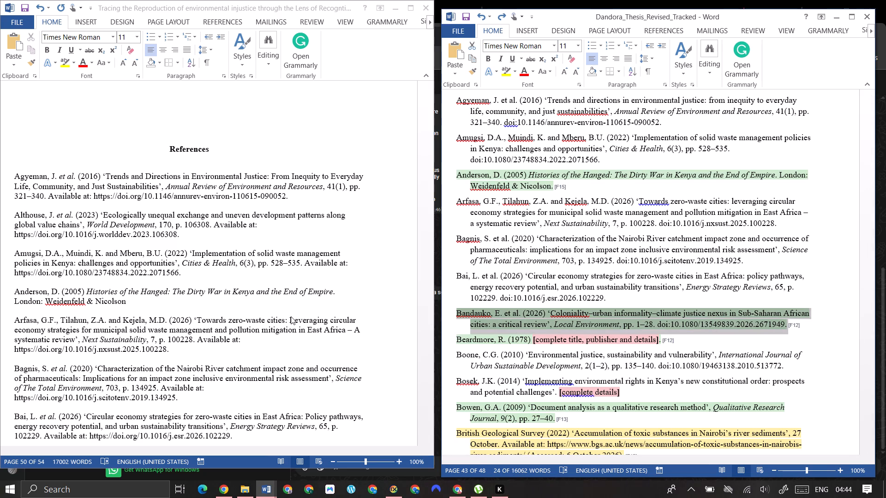
{"action": "scroll", "coordinate": [180, 338], "scroll_direction": "down", "scroll_amount": 3}
{"action": "scroll", "coordinate": [119, 319], "scroll_direction": "down", "scroll_amount": 3}
{"action": "left_click", "coordinate": [8, 282]}
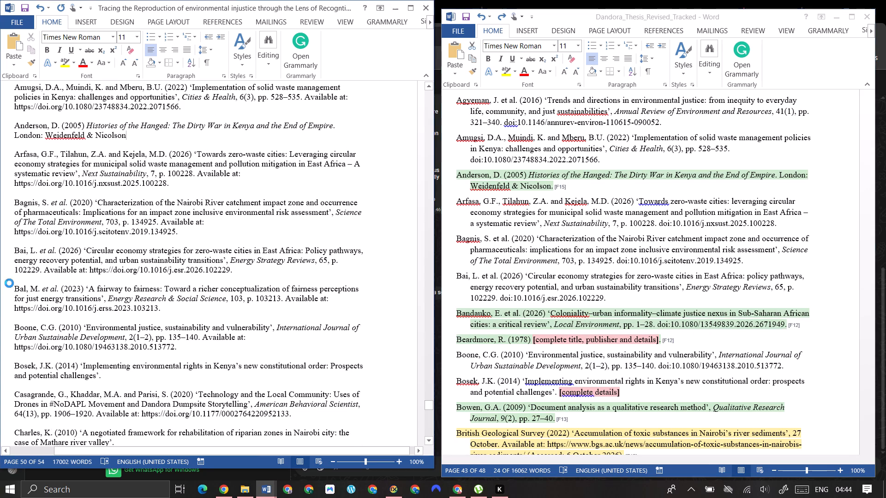
{"action": "left_click", "coordinate": [11, 287]}
{"action": "key", "text": "Return"}
{"action": "key", "text": "Up"}
{"action": "key", "text": "Menu"}
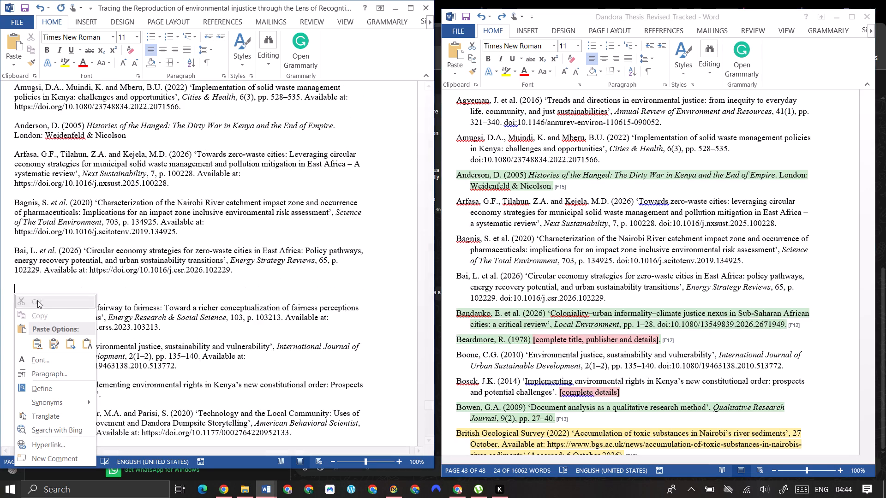
{"action": "left_click", "coordinate": [71, 339]}
{"action": "key", "text": "Delete"}
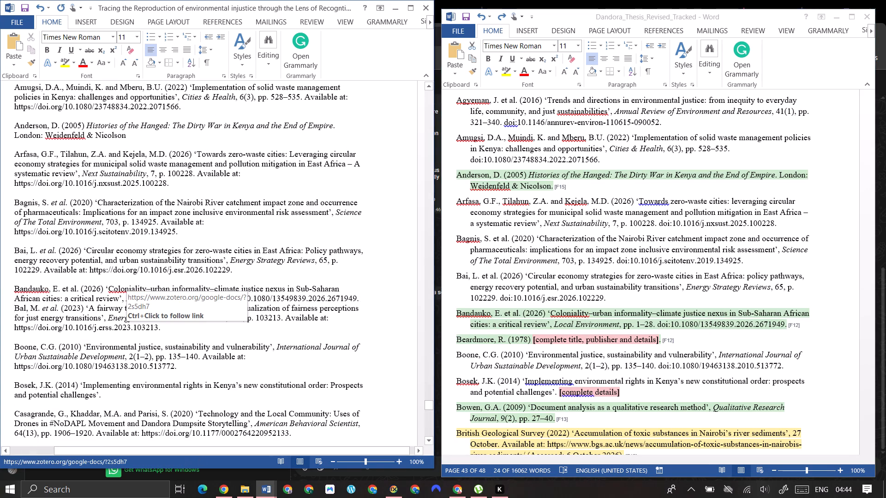
{"action": "key", "text": "Return"}
Copy the Bowen (2009) entry on document analysis from the revised document into the thesis's References between Bosek and Casagrande.
{"action": "scroll", "coordinate": [124, 331], "scroll_direction": "up", "scroll_amount": 3}
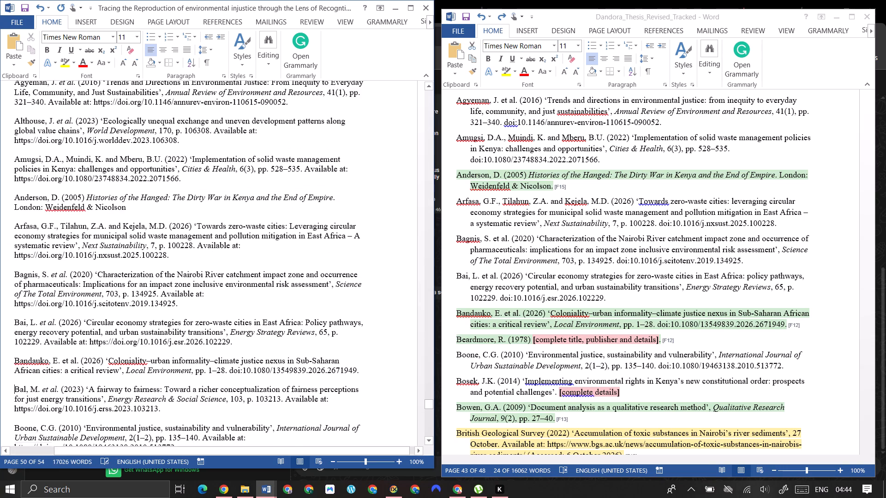
{"action": "scroll", "coordinate": [124, 331], "scroll_direction": "down", "scroll_amount": 4}
{"action": "scroll", "coordinate": [520, 312], "scroll_direction": "down", "scroll_amount": 3}
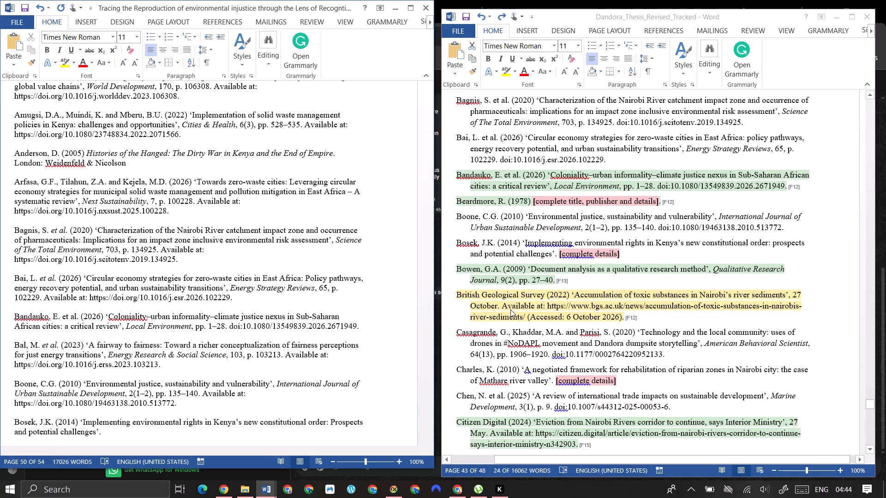
{"action": "left_click_drag", "start_coordinate": [454, 267], "coordinate": [503, 284]}
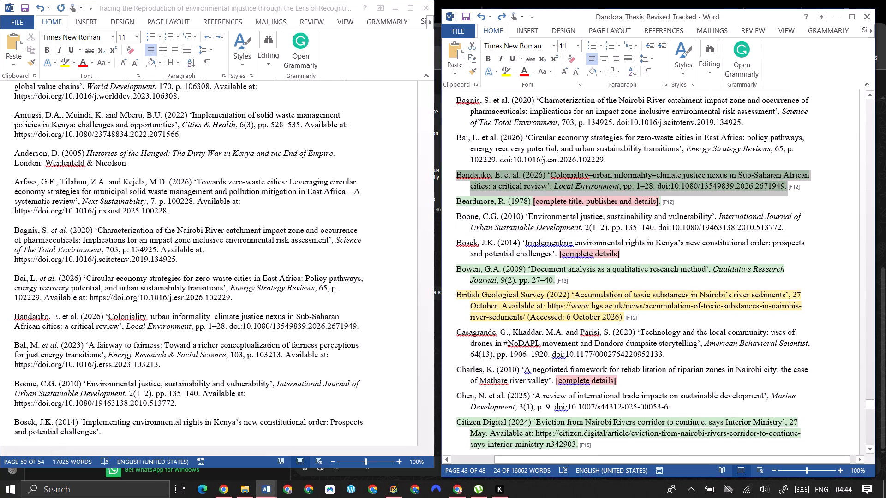
{"action": "left_click_drag", "start_coordinate": [503, 284], "coordinate": [529, 289]}
{"action": "left_click_drag", "start_coordinate": [557, 279], "coordinate": [475, 270]}
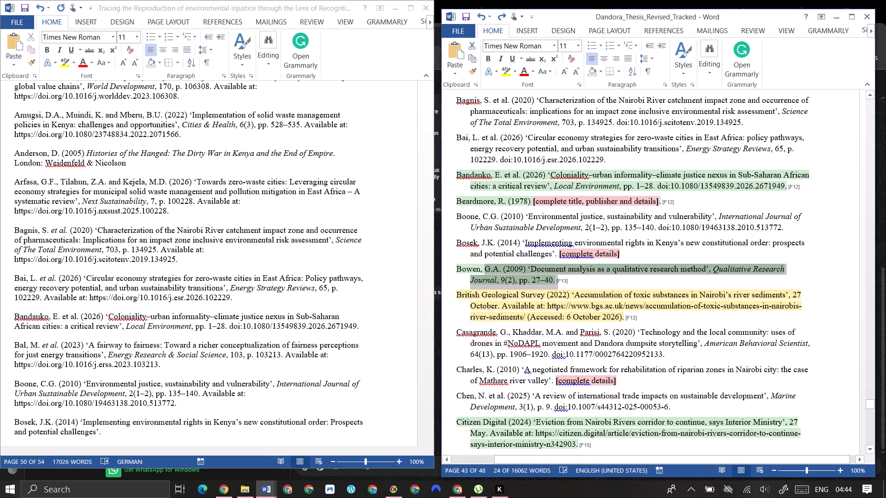
{"action": "left_click_drag", "start_coordinate": [475, 270], "coordinate": [454, 270]}
{"action": "key", "text": "ctrl+c"}
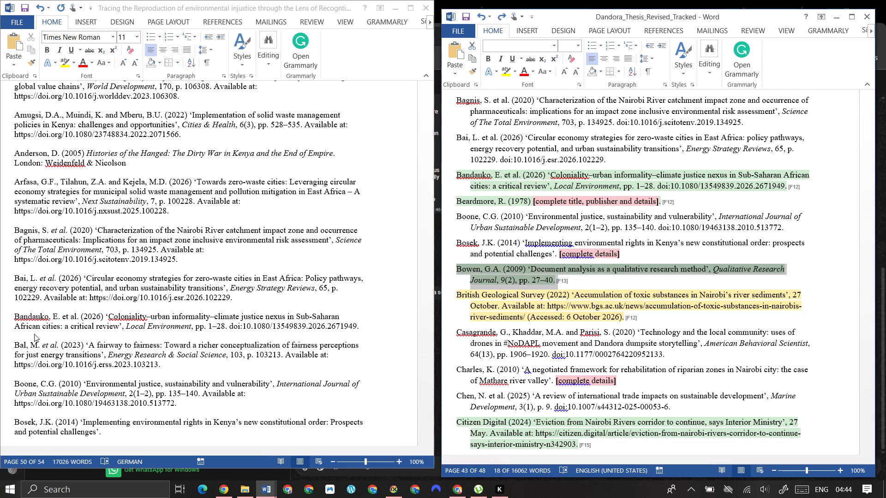
{"action": "scroll", "coordinate": [34, 334], "scroll_direction": "down", "scroll_amount": 4}
{"action": "left_click", "coordinate": [18, 332]}
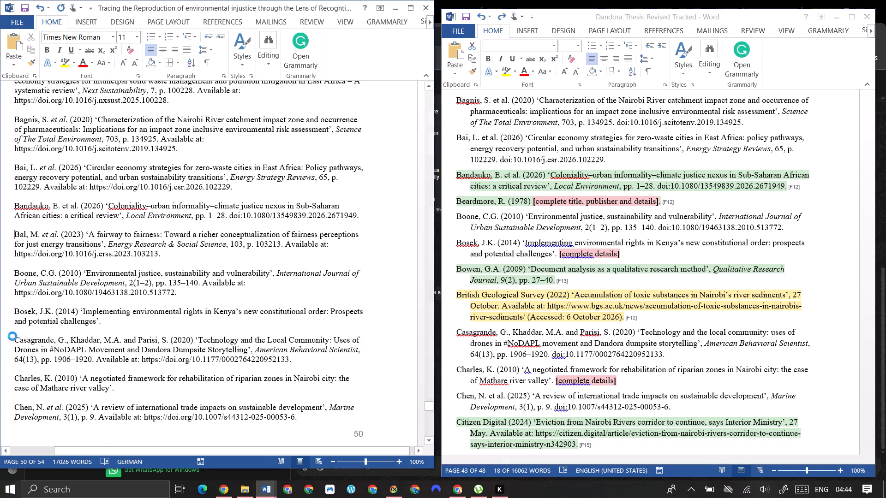
{"action": "left_click", "coordinate": [9, 339]}
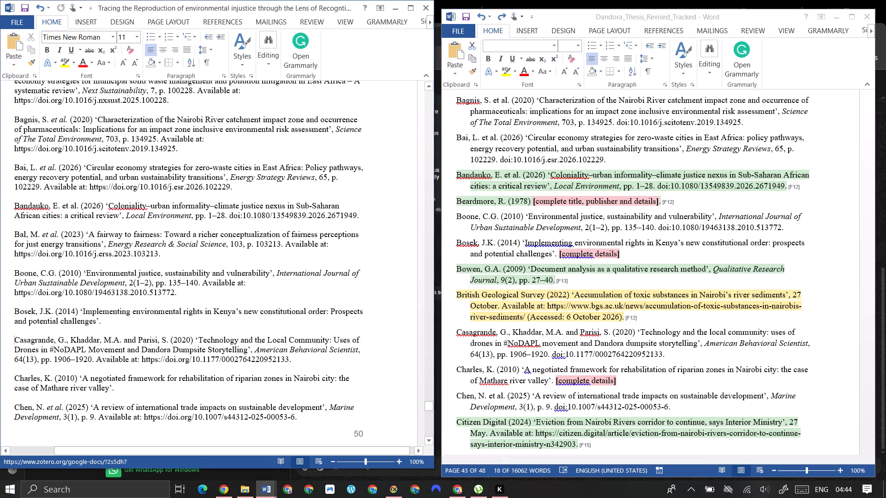
{"action": "left_click", "coordinate": [620, 320]}
{"action": "left_click_drag", "start_coordinate": [624, 320], "coordinate": [617, 320]}
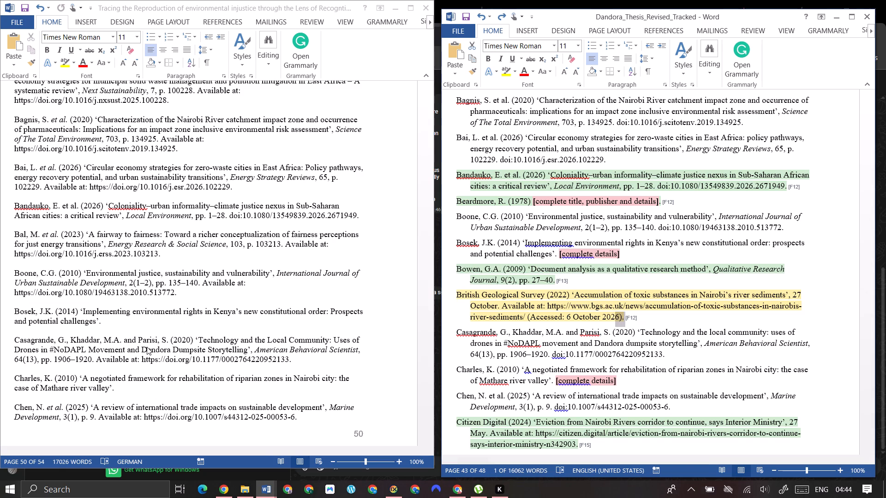
{"action": "left_click", "coordinate": [23, 326]}
{"action": "left_click", "coordinate": [20, 332]}
{"action": "left_click", "coordinate": [17, 339]}
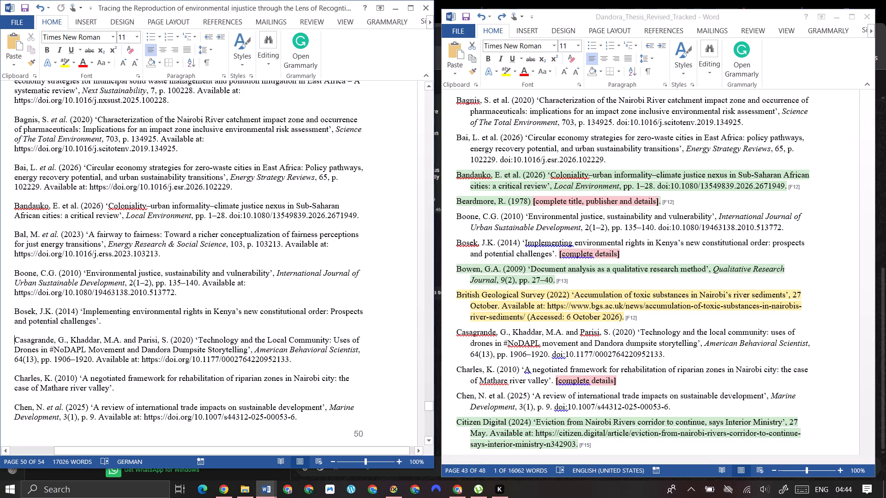
{"action": "key", "text": "Return"}
{"action": "key", "text": "Up"}
{"action": "key", "text": "Menu"}
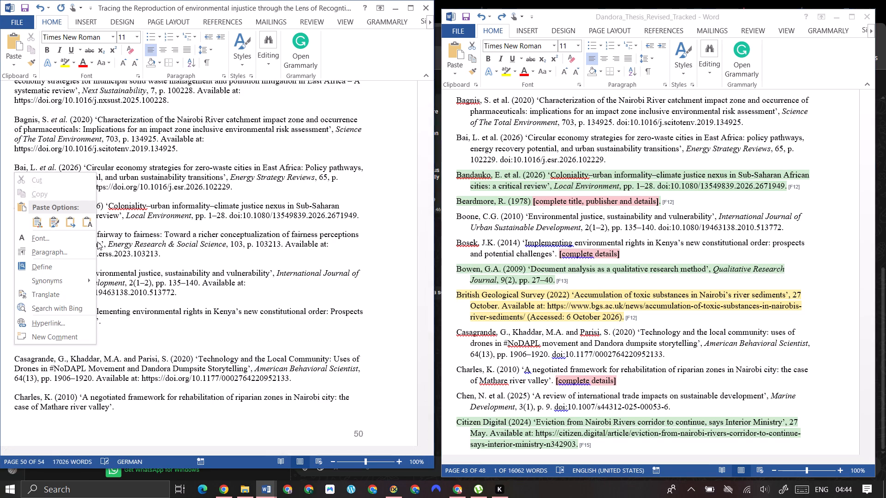
{"action": "left_click", "coordinate": [74, 224]}
Delete the stray opening bracket after "pp. 27–40." in the thesis's Bowen (2009) reference.
{"action": "scroll", "coordinate": [479, 313], "scroll_direction": "down", "scroll_amount": 5}
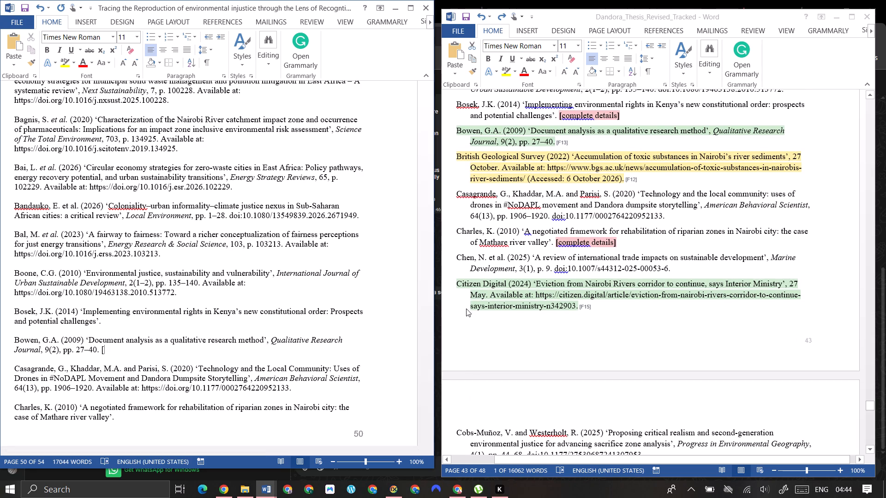
{"action": "key", "text": "BackSpace"}
Copy the revised document's Citizen Digital (2024) entry into the thesis's References between Chen and Cobs-Muñoz, without its feedback marker.
{"action": "left_click_drag", "start_coordinate": [456, 283], "coordinate": [574, 309]}
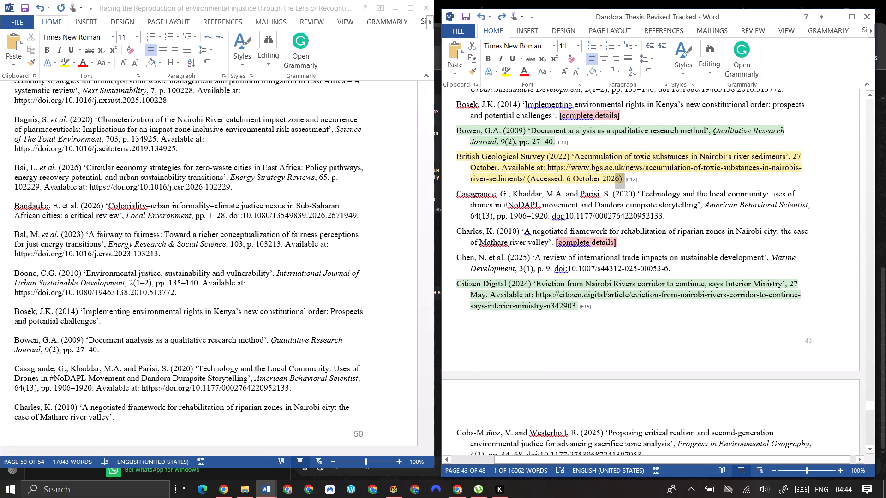
{"action": "left_click_drag", "start_coordinate": [577, 309], "coordinate": [436, 285]}
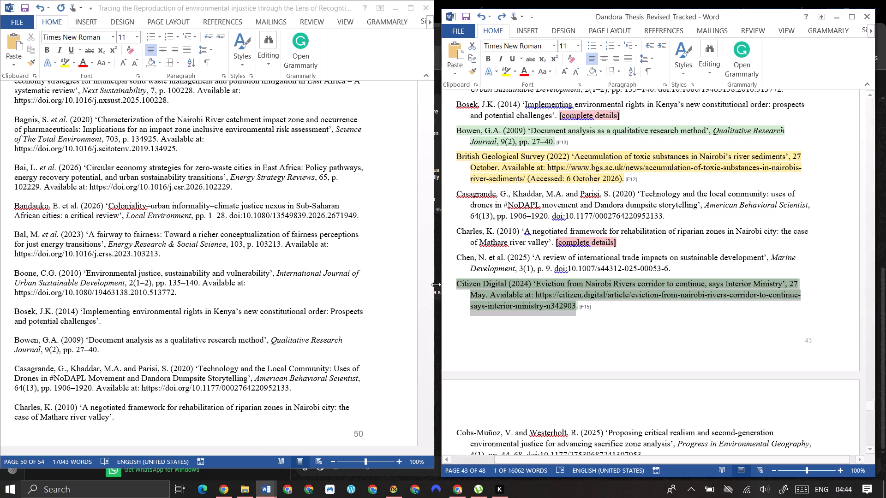
{"action": "key", "text": "ctrl+c"}
{"action": "scroll", "coordinate": [102, 312], "scroll_direction": "down", "scroll_amount": 9}
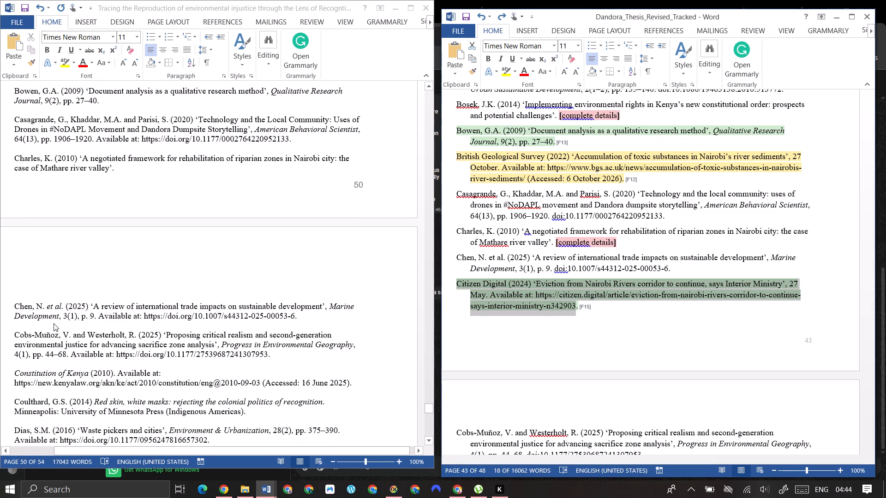
{"action": "left_click", "coordinate": [21, 327]}
{"action": "left_click", "coordinate": [17, 340]}
{"action": "left_click", "coordinate": [15, 336]}
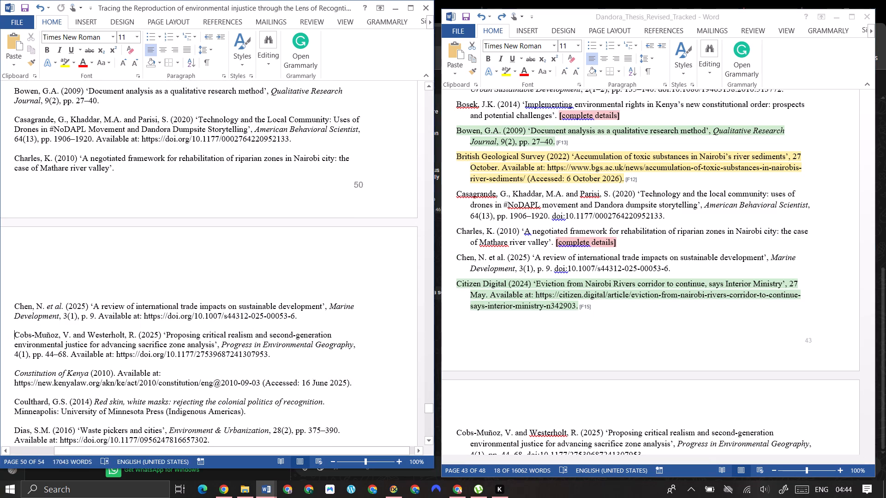
{"action": "key", "text": "Return"}
{"action": "key", "text": "Up"}
{"action": "key", "text": "Menu"}
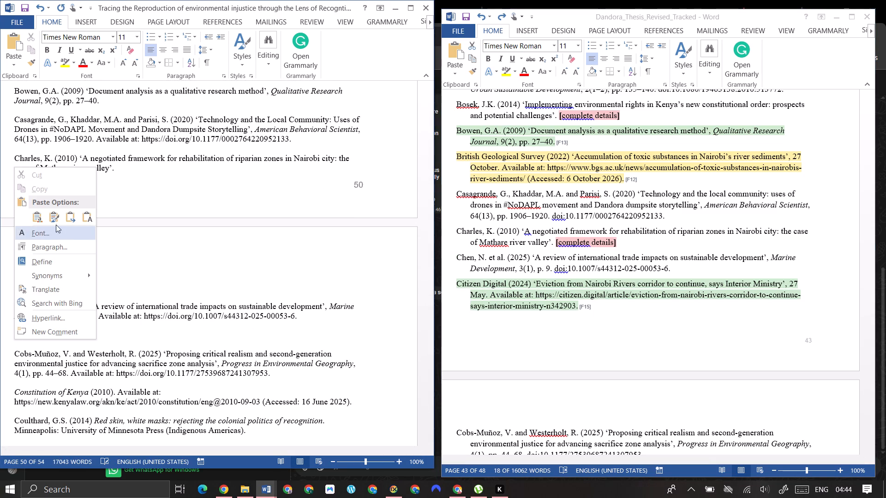
{"action": "left_click", "coordinate": [65, 217]}
Copy the revised document's Daily Nation (2025) and Danermark et al. (2002) entries into the thesis's References between Coulthard and Dias.
{"action": "scroll", "coordinate": [546, 326], "scroll_direction": "down", "scroll_amount": 5}
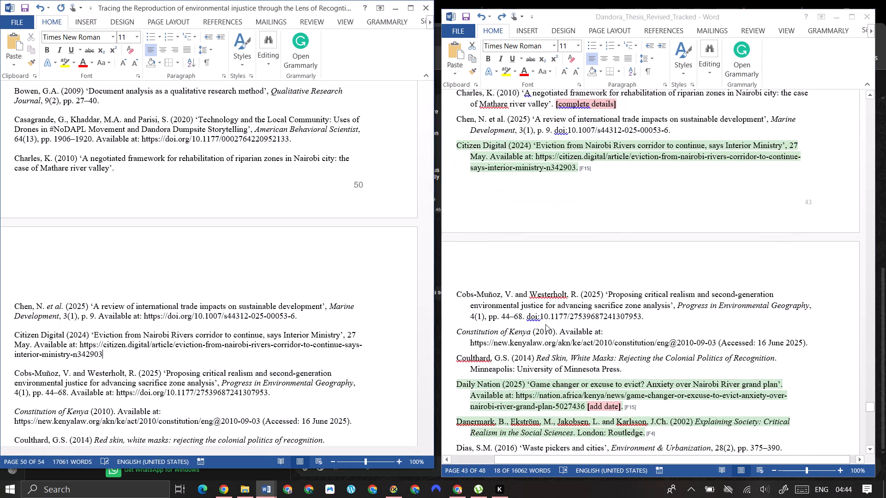
{"action": "scroll", "coordinate": [545, 324], "scroll_direction": "down", "scroll_amount": 4}
{"action": "left_click", "coordinate": [456, 262]}
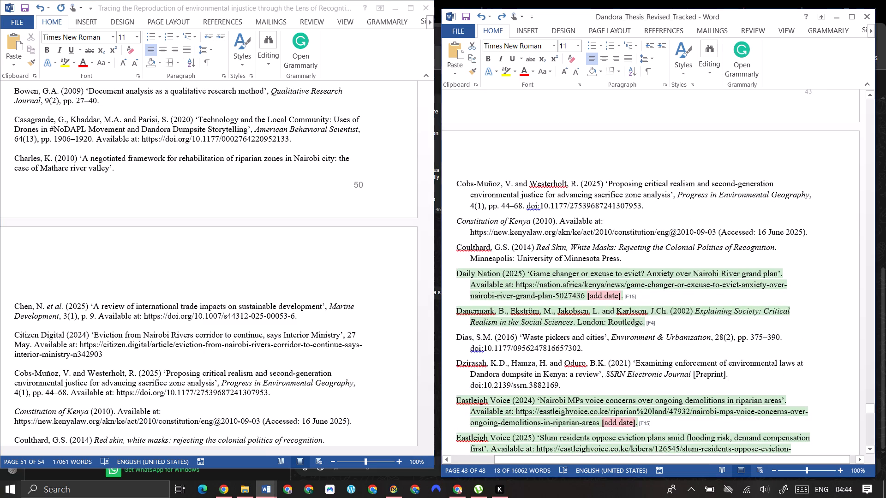
{"action": "left_click_drag", "start_coordinate": [456, 273], "coordinate": [639, 321]}
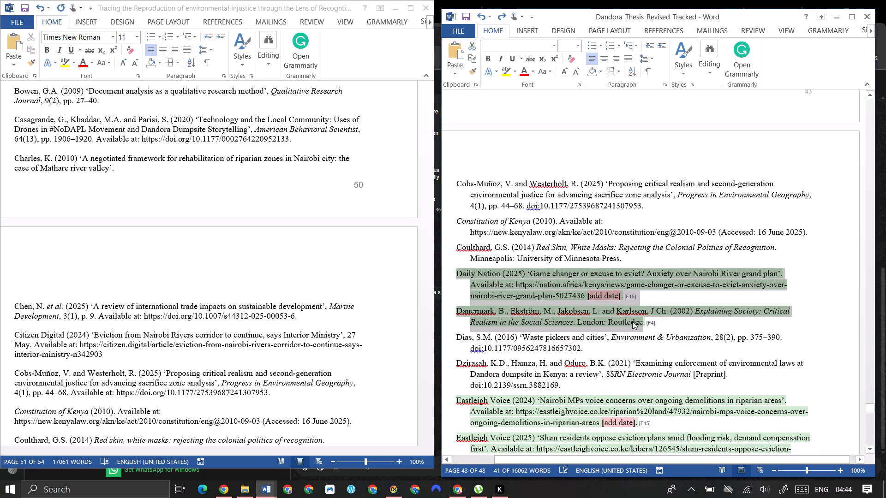
{"action": "key", "text": "ctrl+c"}
{"action": "scroll", "coordinate": [215, 330], "scroll_direction": "down", "scroll_amount": 7}
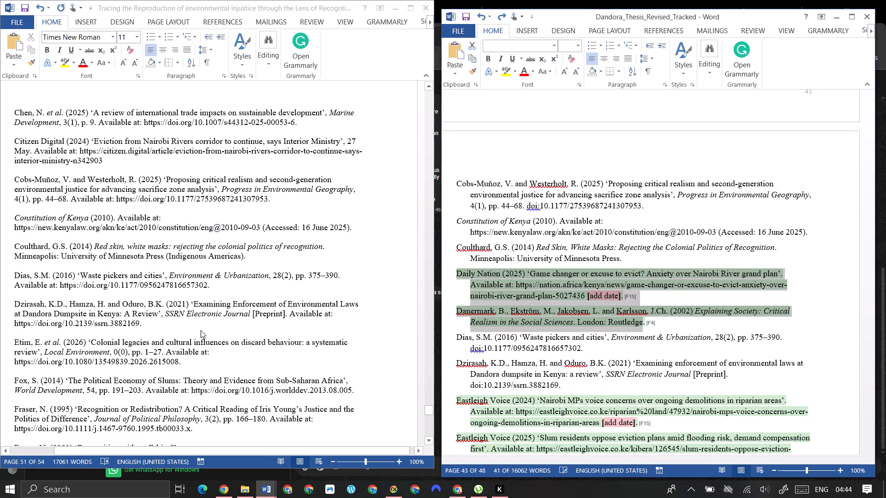
{"action": "left_click", "coordinate": [23, 273]}
{"action": "left_click", "coordinate": [15, 275]}
{"action": "key", "text": "Return"}
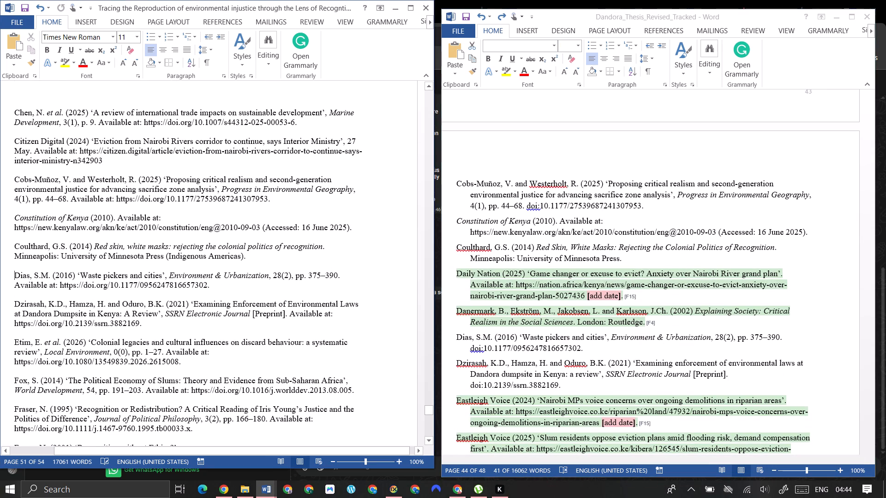
{"action": "key", "text": "Up"}
{"action": "key", "text": "Menu"}
{"action": "left_click", "coordinate": [69, 328]}
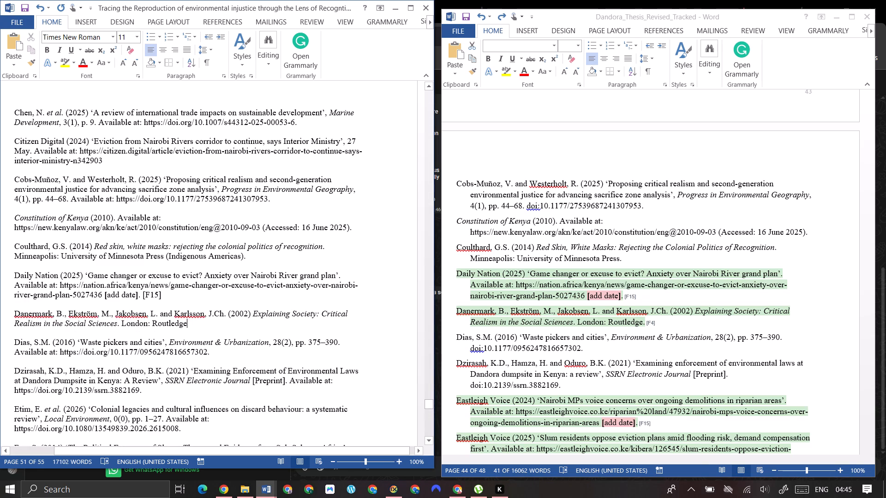
Remove the [add date] and [F15] markers from the thesis's Daily Nation (2025) reference, ending it with a full stop.
{"action": "left_click_drag", "start_coordinate": [107, 296], "coordinate": [150, 298]}
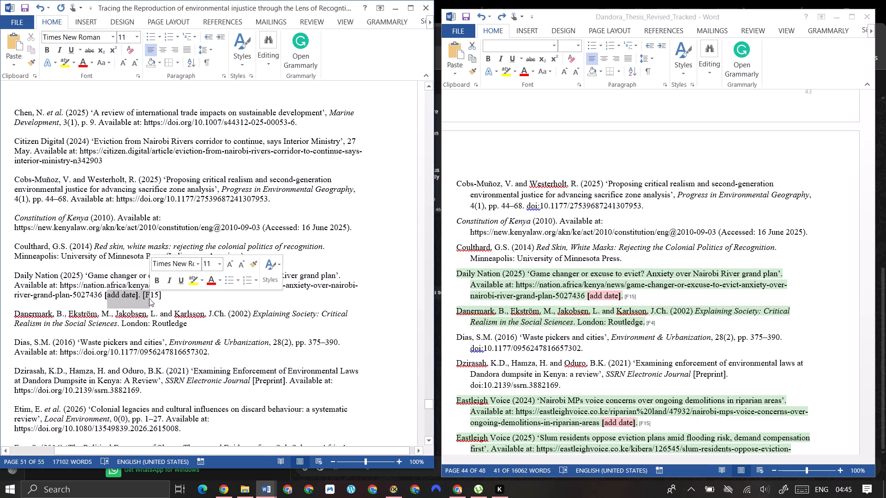
{"action": "key", "text": "Delete"}
{"action": "key", "text": "BackSpace"}
{"action": "key", "text": "Delete"}
{"action": "key", "text": "Delete"}
{"action": "key", "text": "Delete"}
{"action": "key", "text": "BackSpace"}
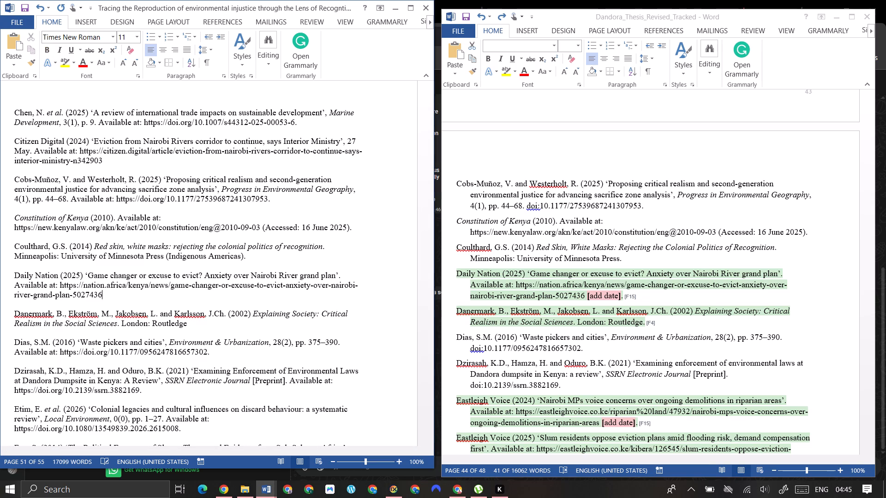
{"action": "key", "text": "period"}
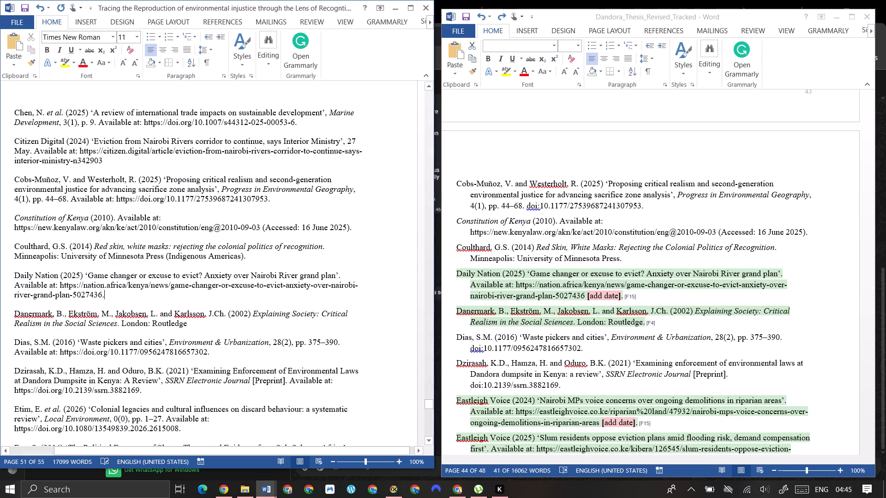
Add a full stop after "London: Routledge" in the thesis's Danermark et al. (2002) reference.
{"action": "left_click", "coordinate": [207, 327]}
{"action": "key", "text": "period"}
Copy the Eastleigh Voice (2024), Eastleigh Voice (2025) and Environmental Management and Coordination Act (1999) entries into the thesis's References between Dzirasah and Etim.
{"action": "scroll", "coordinate": [696, 291], "scroll_direction": "down", "scroll_amount": 7}
{"action": "scroll", "coordinate": [117, 340], "scroll_direction": "down", "scroll_amount": 5}
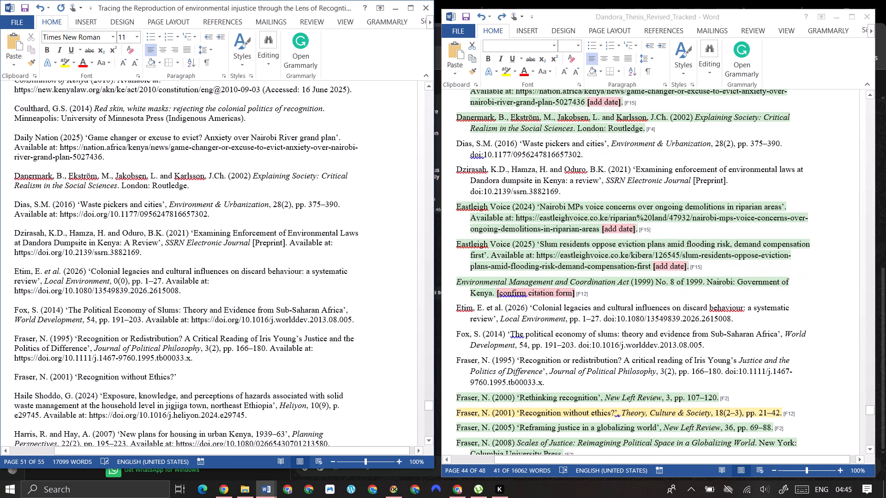
{"action": "left_click", "coordinate": [469, 207]}
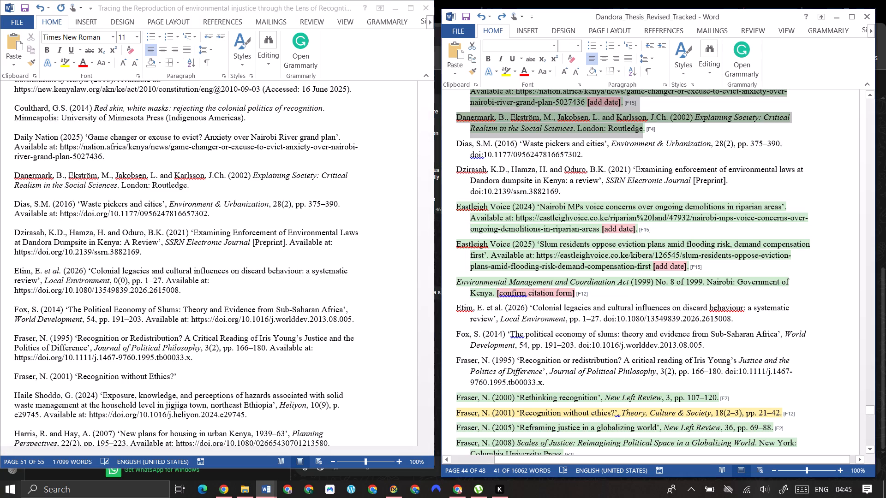
{"action": "left_click_drag", "start_coordinate": [457, 208], "coordinate": [514, 283]}
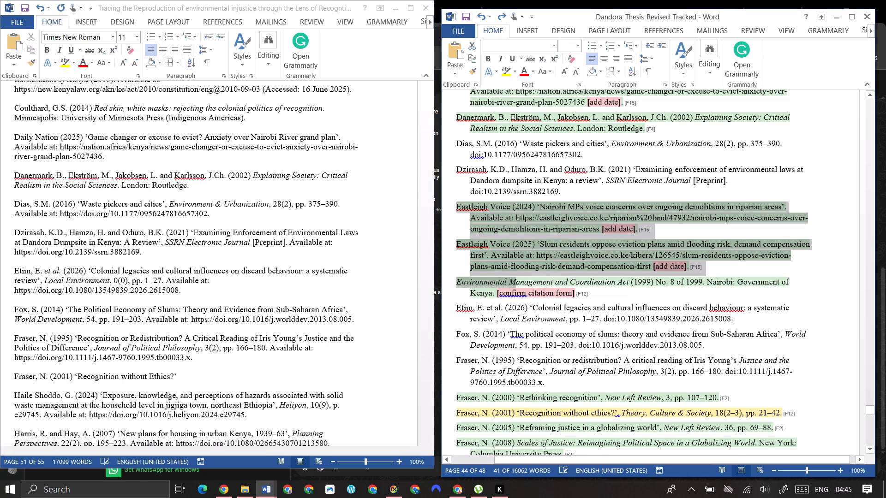
{"action": "left_click_drag", "start_coordinate": [514, 283], "coordinate": [497, 294]}
{"action": "key", "text": "ctrl+c"}
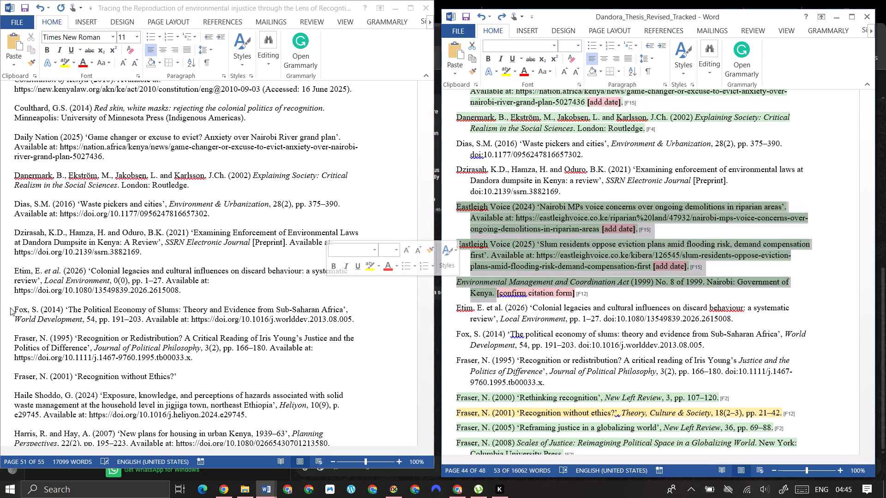
{"action": "left_click", "coordinate": [16, 265]}
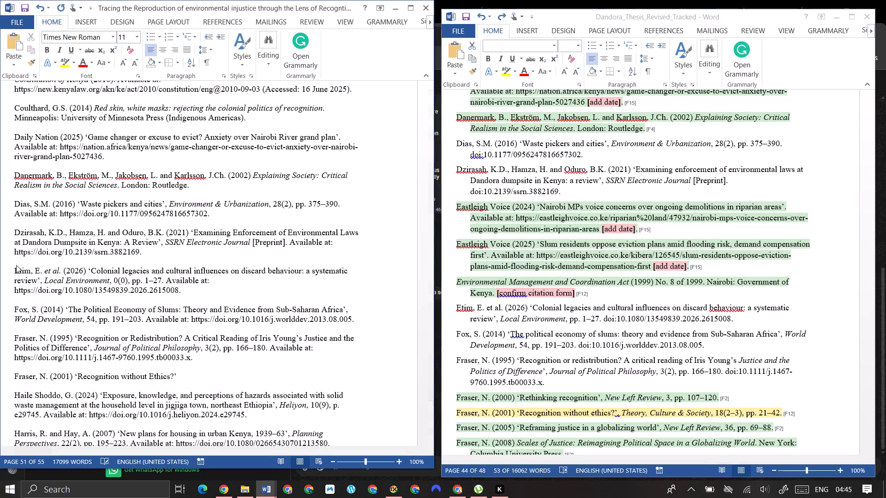
{"action": "left_click_drag", "start_coordinate": [16, 265], "coordinate": [14, 270]}
{"action": "left_click", "coordinate": [13, 271]}
{"action": "key", "text": "Return"}
{"action": "key", "text": "Up"}
{"action": "key", "text": "Menu"}
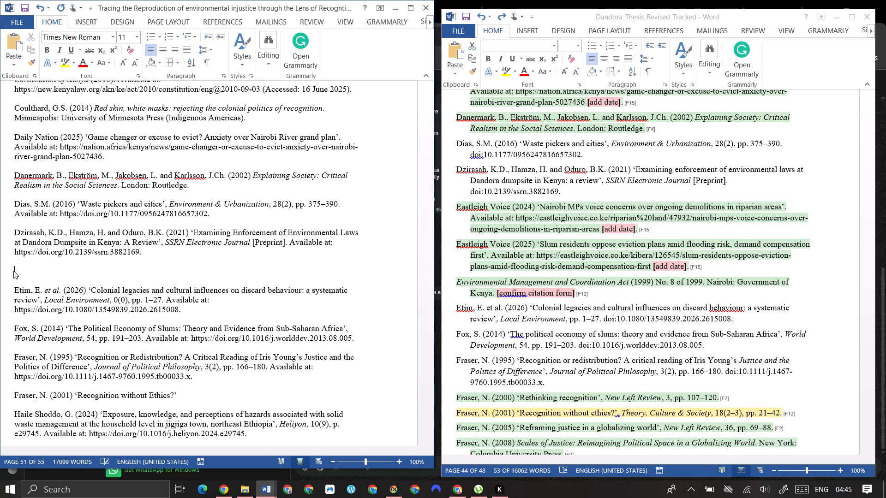
{"action": "left_click", "coordinate": [75, 323]}
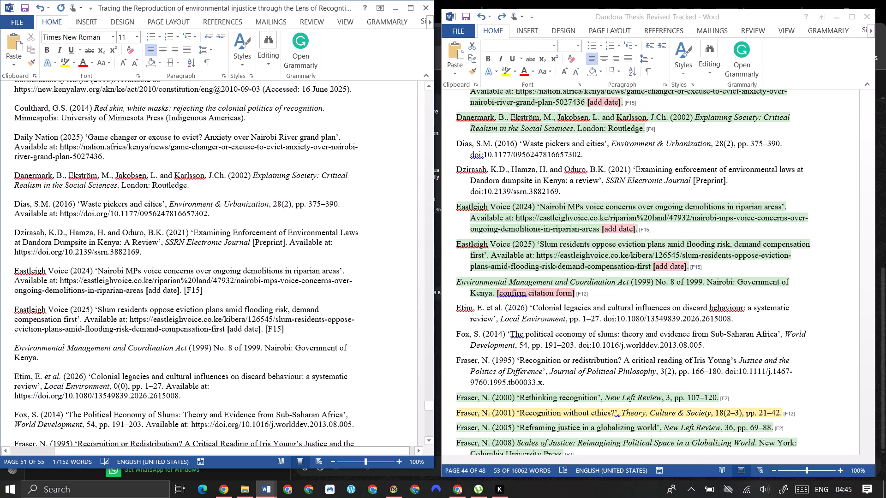
Remove the "add date" note and the [F15] marker from the thesis's Eastleigh Voice (2024) reference.
{"action": "left_click_drag", "start_coordinate": [148, 291], "coordinate": [195, 296]}
{"action": "key", "text": "BackSpace"}
{"action": "key", "text": "Delete"}
{"action": "key", "text": "Delete"}
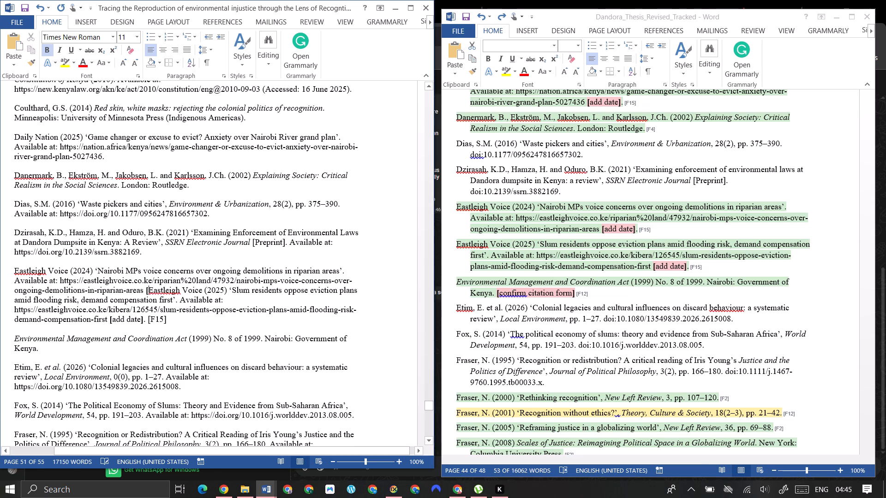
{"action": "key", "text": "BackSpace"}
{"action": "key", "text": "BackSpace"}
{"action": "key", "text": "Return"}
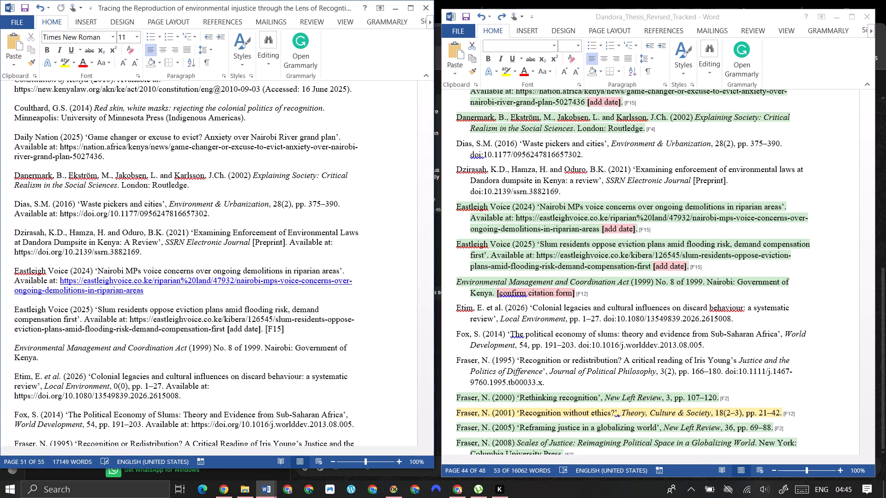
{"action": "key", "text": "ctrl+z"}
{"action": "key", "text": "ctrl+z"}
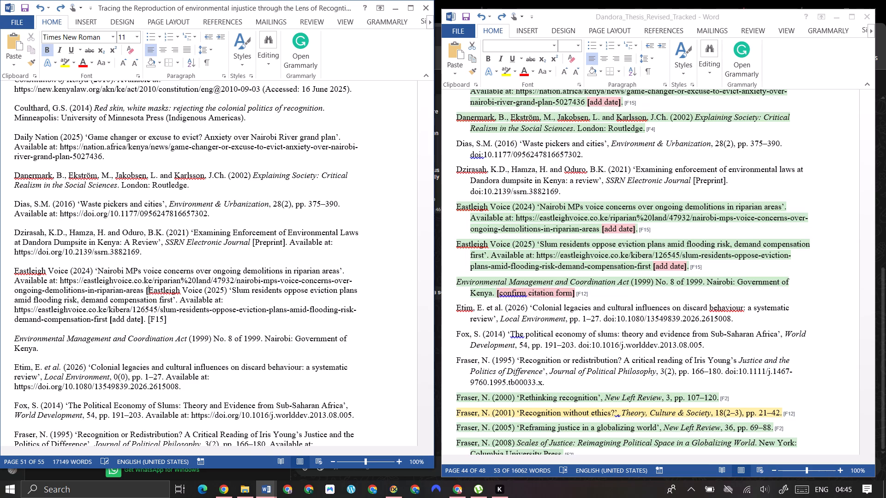
Delete the leftover opening bracket after the Eastleigh Voice (2024) link and start Eastleigh Voice (2025) as a separate paragraph.
{"action": "key", "text": "BackSpace"}
{"action": "key", "text": "Return"}
Remove the [add date] and [F15] markers from the end of the thesis's Eastleigh Voice (2025) reference.
{"action": "left_click_drag", "start_coordinate": [228, 328], "coordinate": [282, 333]}
{"action": "key", "text": "Delete"}
{"action": "key", "text": "BackSpace"}
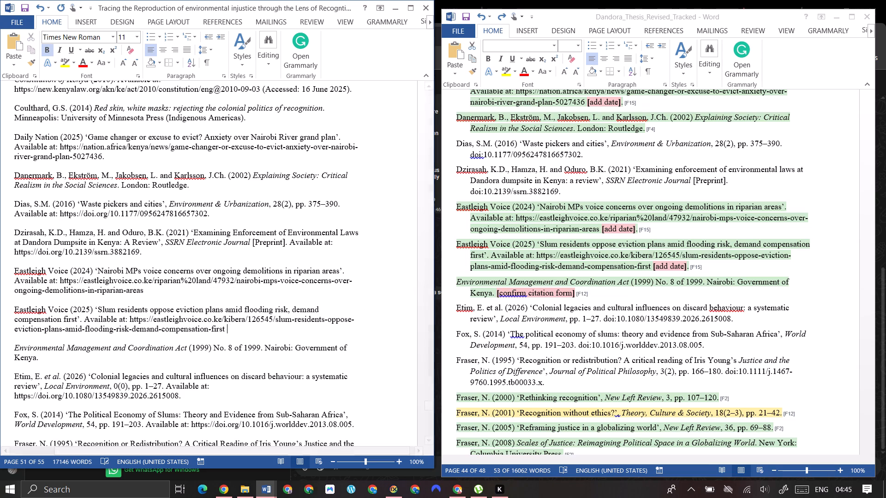
Replace the thesis's Fraser (2001) reference with the revised document's entries from Fraser (2000) through Greenwood and Topiwala (2020), omitting the "confirm volume" note.
{"action": "scroll", "coordinate": [491, 242], "scroll_direction": "down", "scroll_amount": 8}
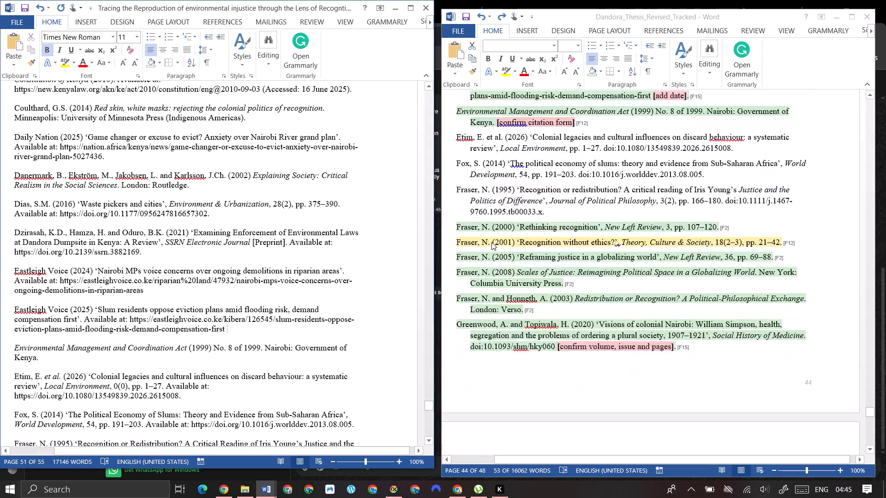
{"action": "scroll", "coordinate": [227, 204], "scroll_direction": "down", "scroll_amount": 4}
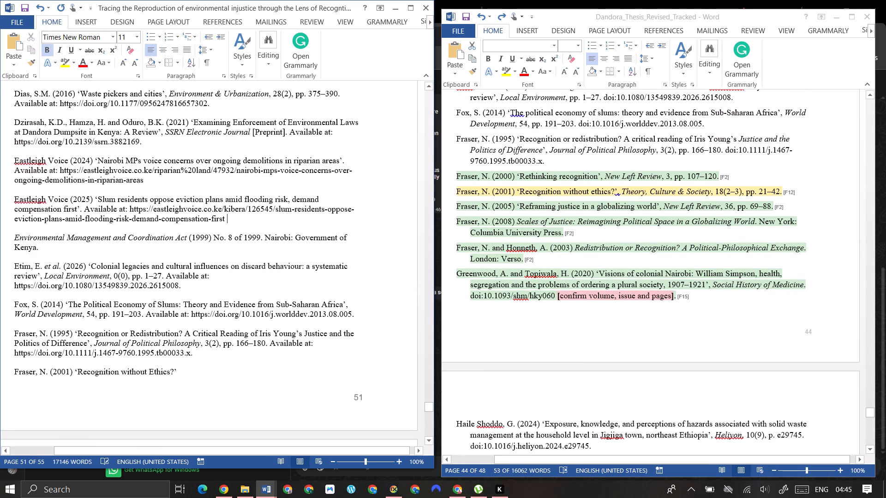
{"action": "scroll", "coordinate": [229, 236], "scroll_direction": "down", "scroll_amount": 3}
{"action": "scroll", "coordinate": [222, 242], "scroll_direction": "up", "scroll_amount": 3}
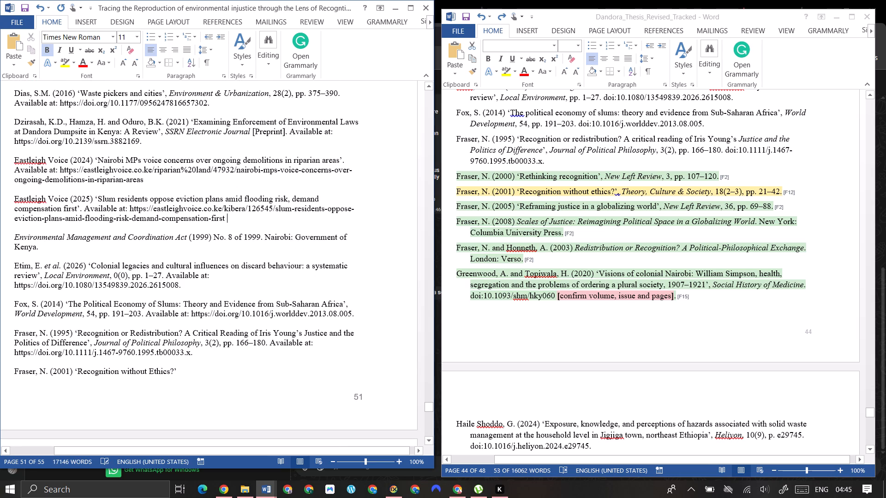
{"action": "scroll", "coordinate": [222, 242], "scroll_direction": "down", "scroll_amount": 4}
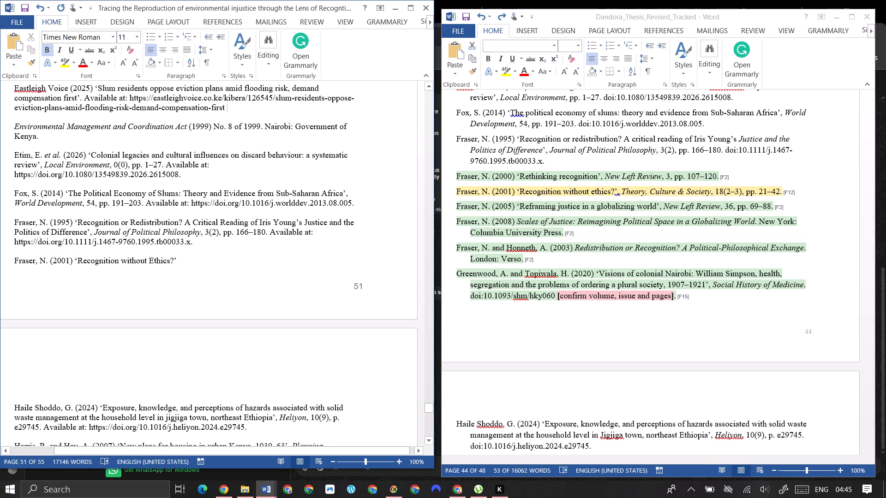
{"action": "left_click", "coordinate": [451, 185]}
{"action": "left_click_drag", "start_coordinate": [456, 179], "coordinate": [515, 217]}
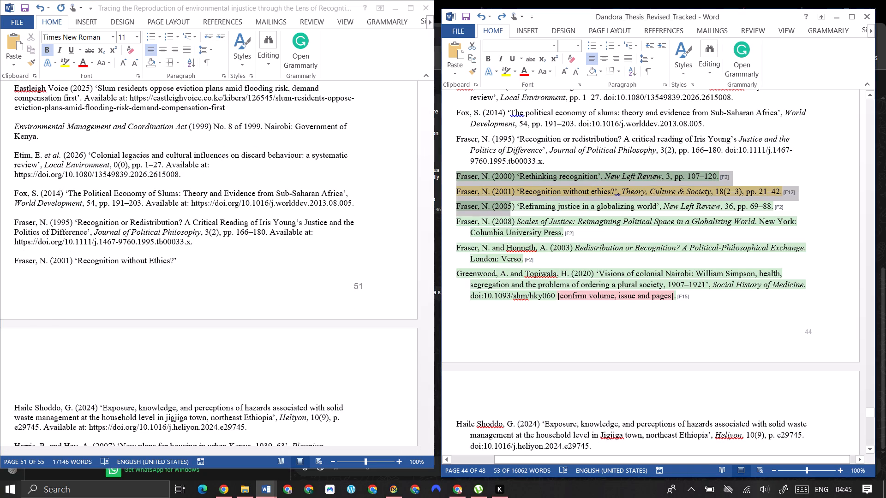
{"action": "left_click_drag", "start_coordinate": [515, 217], "coordinate": [560, 299]}
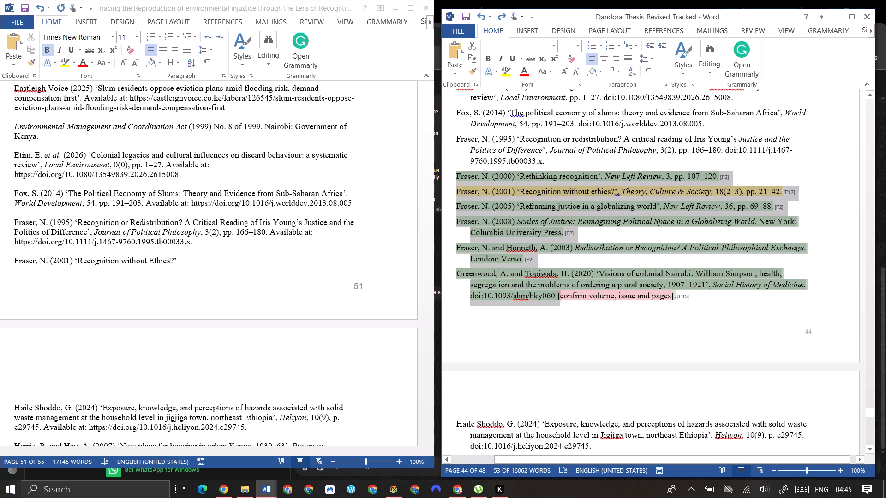
{"action": "left_click_drag", "start_coordinate": [560, 299], "coordinate": [557, 299]}
{"action": "key", "text": "ctrl+c"}
{"action": "left_click", "coordinate": [0, 245]}
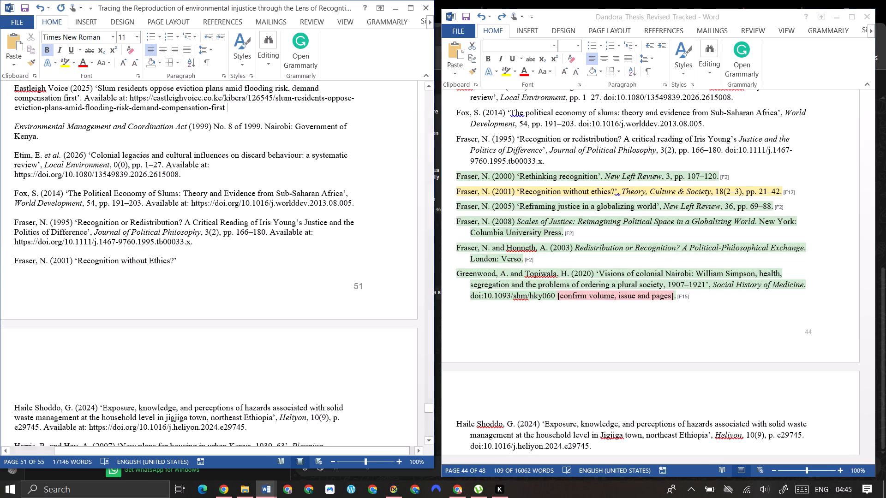
{"action": "left_click_drag", "start_coordinate": [18, 262], "coordinate": [184, 267]}
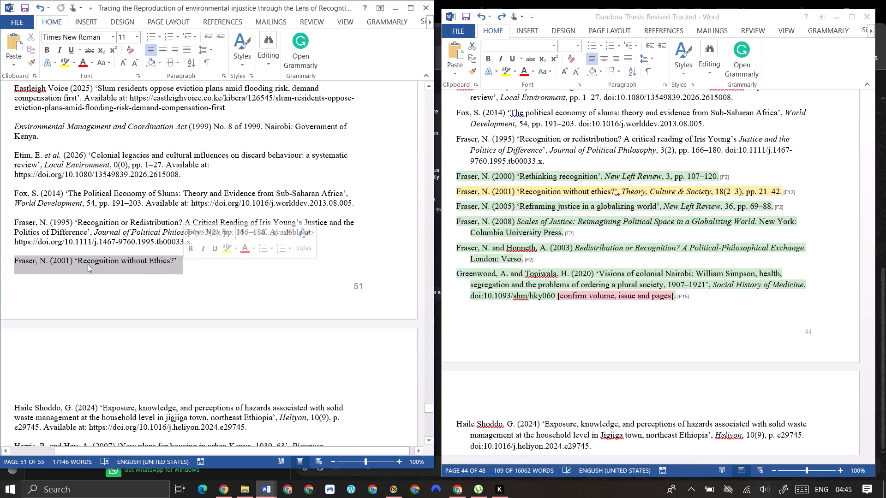
{"action": "right_click", "coordinate": [88, 264]}
{"action": "left_click", "coordinate": [144, 103]}
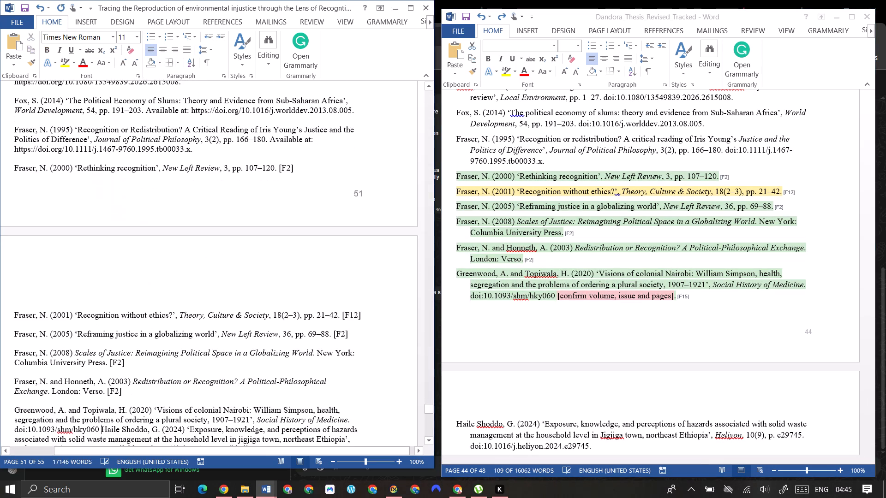
Delete the [F2] marker from the end of the thesis's Fraser (2000) "Rethinking recognition" reference.
{"action": "scroll", "coordinate": [238, 289], "scroll_direction": "down", "scroll_amount": 1}
{"action": "scroll", "coordinate": [237, 289], "scroll_direction": "up", "scroll_amount": 4}
{"action": "left_click", "coordinate": [285, 235]}
{"action": "left_click", "coordinate": [277, 250]}
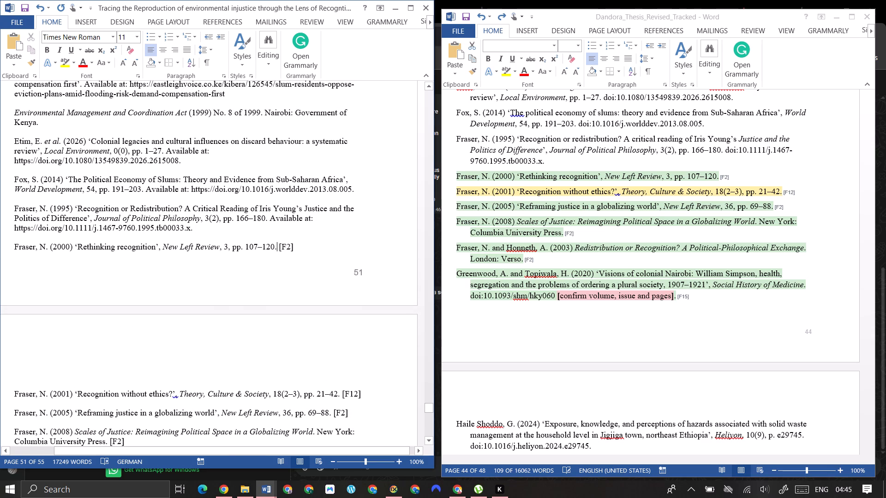
{"action": "left_click", "coordinate": [280, 250]}
{"action": "key", "text": "BackSpace"}
{"action": "key", "text": "Delete"}
{"action": "key", "text": "Delete"}
{"action": "key", "text": "Delete"}
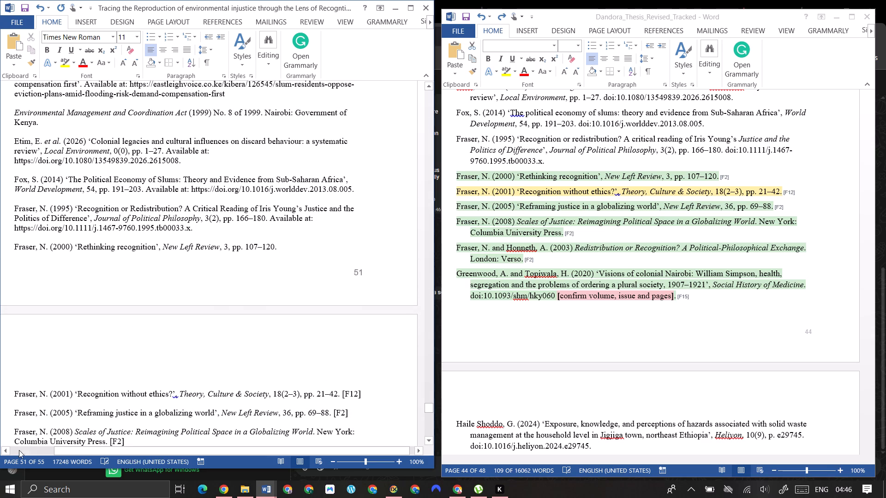
Delete the [F12] marker from the end of the thesis's Fraser (2001) "Recognition without ethics?" reference.
{"action": "scroll", "coordinate": [68, 435], "scroll_direction": "down", "scroll_amount": 4}
{"action": "left_click", "coordinate": [346, 285]}
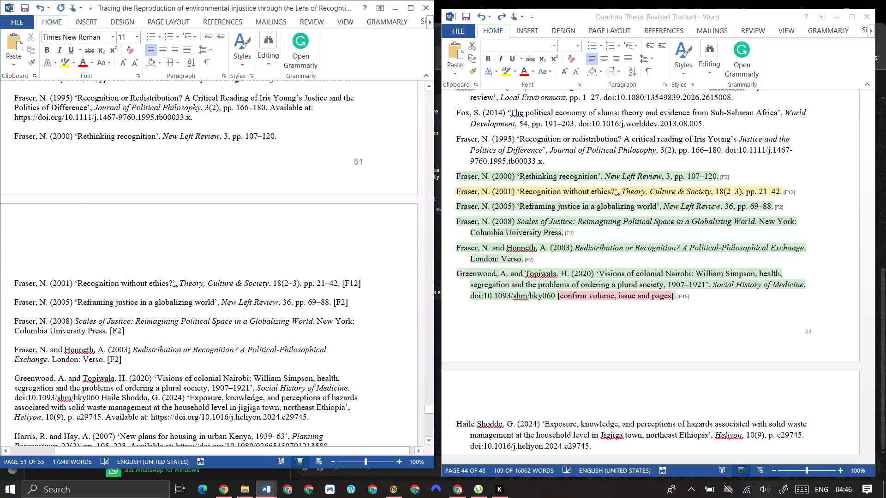
{"action": "key", "text": "BackSpace"}
{"action": "key", "text": "Delete"}
{"action": "key", "text": "Delete"}
{"action": "key", "text": "Delete"}
{"action": "key", "text": "Delete"}
Delete the [F2] marker from the end of the thesis's Fraser (2005) "Reframing justice in a globalizing world" reference.
{"action": "left_click", "coordinate": [339, 303]}
{"action": "key", "text": "BackSpace"}
{"action": "key", "text": "BackSpace"}
{"action": "key", "text": "Delete"}
{"action": "key", "text": "Delete"}
Delete the [F2] marker from the end of the thesis's Fraser (2008) "Scales of Justice" reference.
{"action": "left_click", "coordinate": [119, 333]}
{"action": "key", "text": "BackSpace"}
{"action": "key", "text": "BackSpace"}
{"action": "key", "text": "Delete"}
{"action": "key", "text": "Delete"}
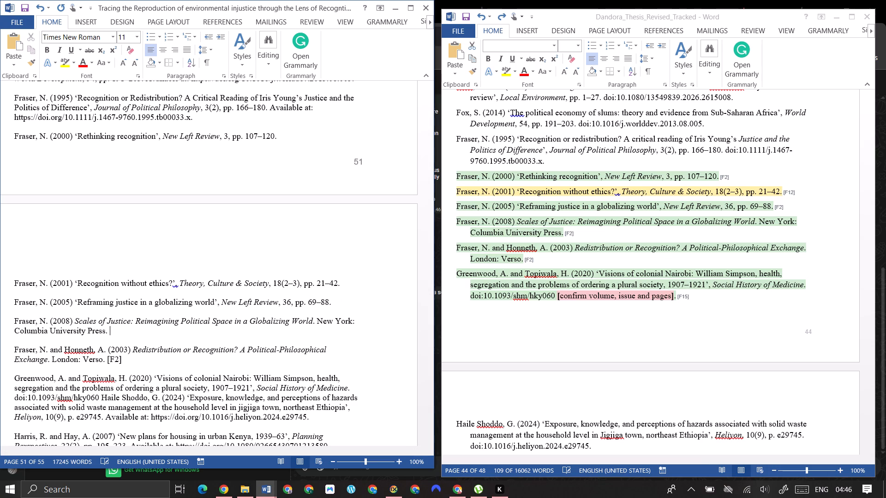
Delete the [F2] marker from the end of the thesis's Fraser and Honneth (2003) reference.
{"action": "left_click", "coordinate": [110, 359]}
{"action": "key", "text": "BackSpace"}
{"action": "key", "text": "Delete"}
{"action": "key", "text": "Delete"}
{"action": "key", "text": "Delete"}
Copy the revised document's two National Environment Management Authority (2024, 2025) references into the thesis before Nimpuno (1986), using the thesis's formatting.
{"action": "scroll", "coordinate": [575, 297], "scroll_direction": "down", "scroll_amount": 9}
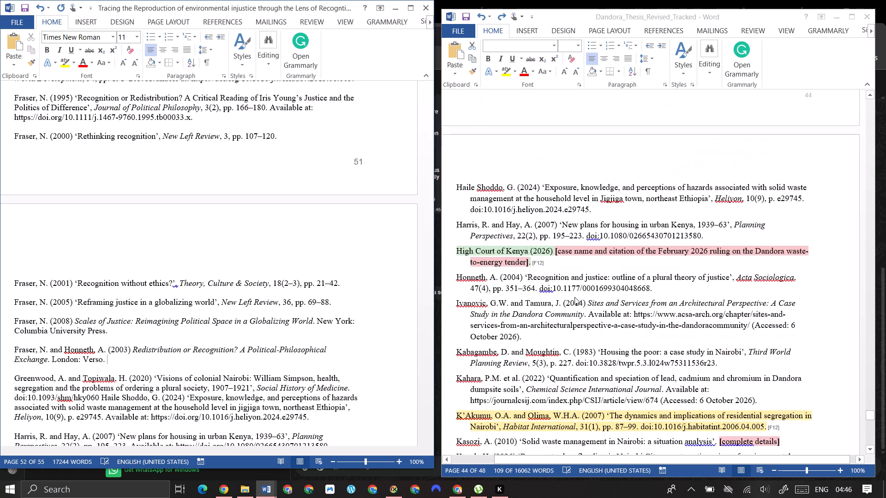
{"action": "scroll", "coordinate": [574, 295], "scroll_direction": "down", "scroll_amount": 4}
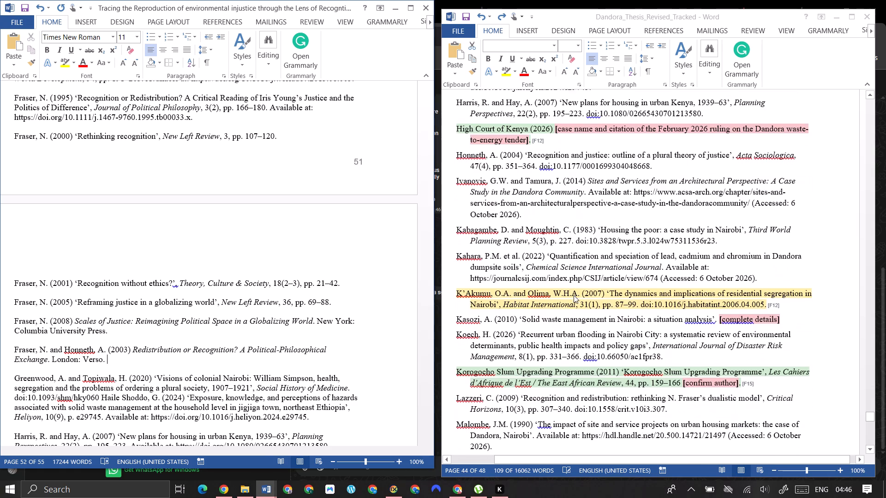
{"action": "scroll", "coordinate": [574, 295], "scroll_direction": "down", "scroll_amount": 4}
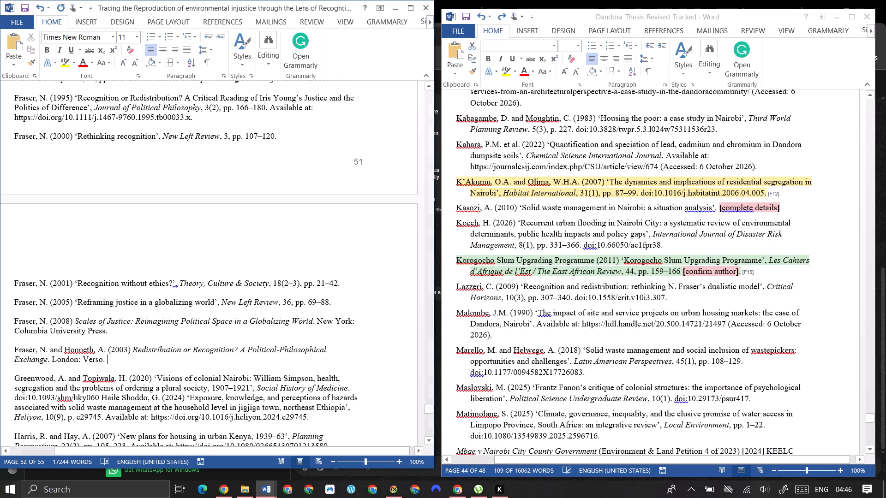
{"action": "scroll", "coordinate": [407, 314], "scroll_direction": "down", "scroll_amount": 4}
{"action": "scroll", "coordinate": [553, 331], "scroll_direction": "down", "scroll_amount": 17}
{"action": "scroll", "coordinate": [551, 336], "scroll_direction": "down", "scroll_amount": 6}
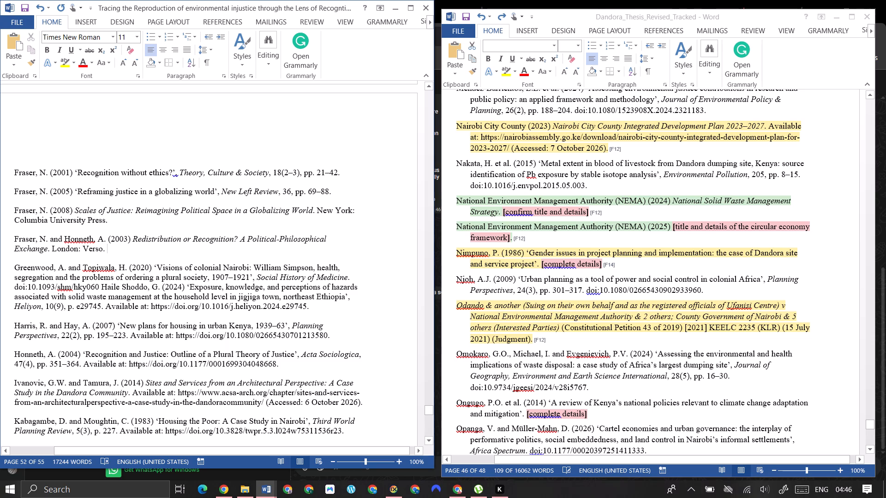
{"action": "scroll", "coordinate": [96, 364], "scroll_direction": "down", "scroll_amount": 20}
{"action": "scroll", "coordinate": [96, 364], "scroll_direction": "down", "scroll_amount": 10}
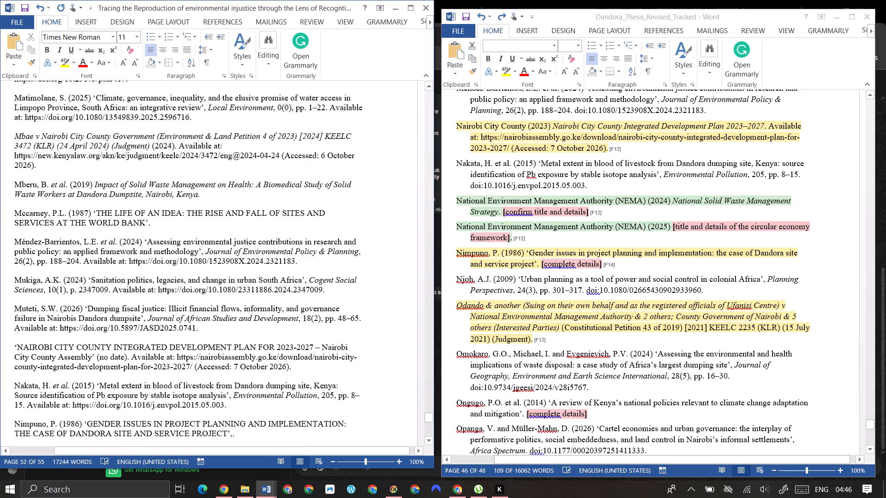
{"action": "left_click", "coordinate": [461, 207]}
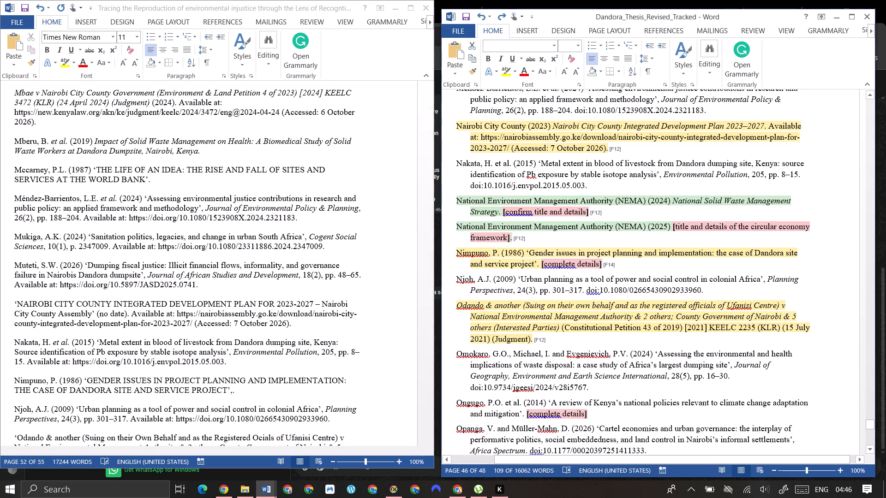
{"action": "left_click_drag", "start_coordinate": [455, 197], "coordinate": [499, 242]}
{"action": "key", "text": "ctrl+c"}
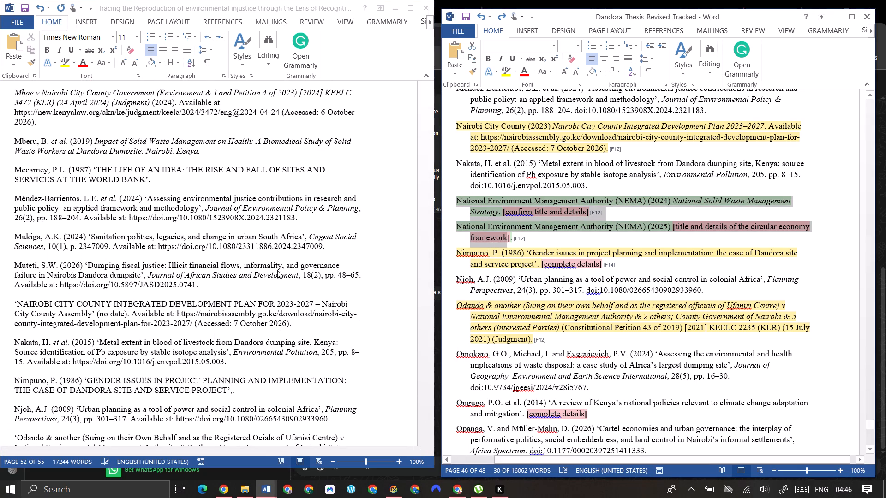
{"action": "scroll", "coordinate": [208, 291], "scroll_direction": "down", "scroll_amount": 5}
{"action": "left_click", "coordinate": [58, 243]}
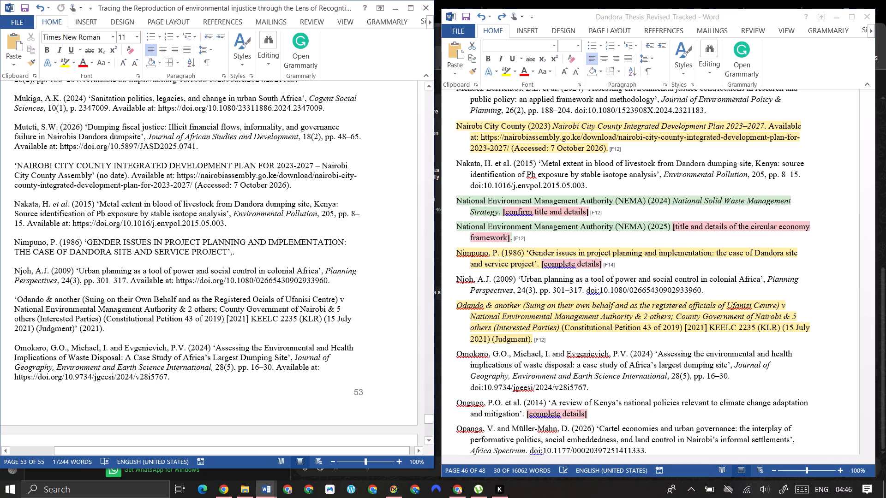
{"action": "left_click", "coordinate": [16, 241]}
{"action": "key", "text": "Return"}
{"action": "key", "text": "Up"}
{"action": "key", "text": "Menu"}
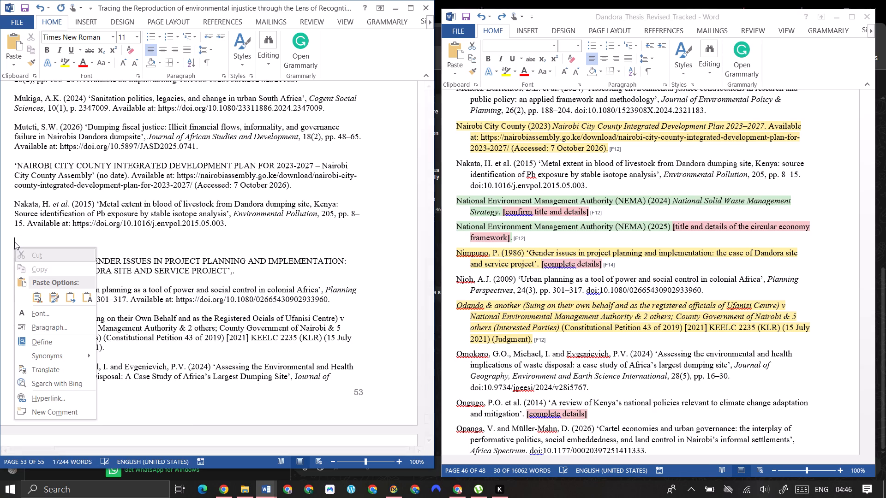
{"action": "left_click", "coordinate": [67, 297]}
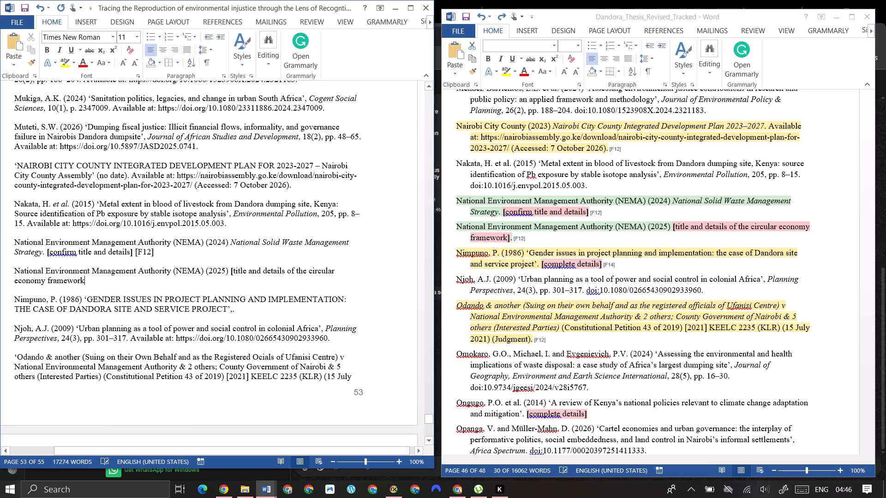
Delete the "[confirm title and details]" note and [F12] marker from the thesis's National Environment Management Authority (2024) reference.
{"action": "left_click_drag", "start_coordinate": [151, 250], "coordinate": [60, 252]}
{"action": "key", "text": "backslash"}
{"action": "key", "text": "BackSpace"}
{"action": "key", "text": "BackSpace"}
{"action": "key", "text": "BackSpace"}
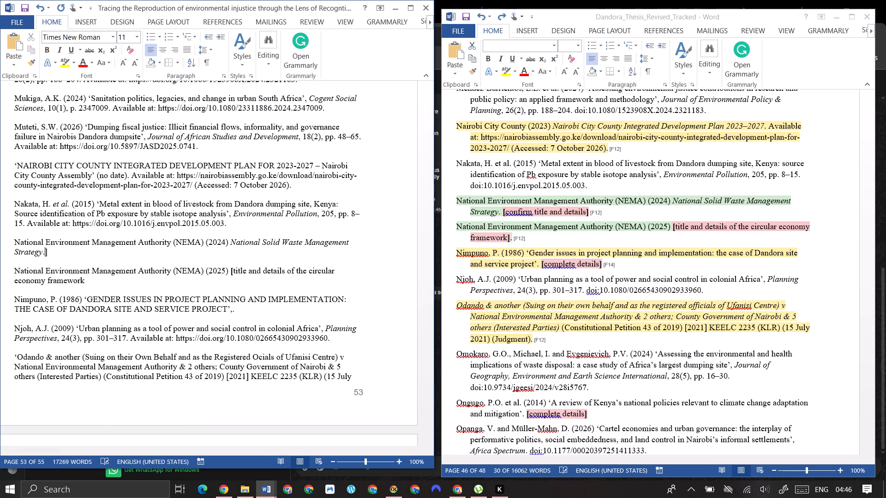
{"action": "key", "text": "Delete"}
Delete the bracketed circular economy framework note from the thesis's National Environment Management Authority (2025) reference.
{"action": "left_click_drag", "start_coordinate": [86, 286], "coordinate": [245, 273]}
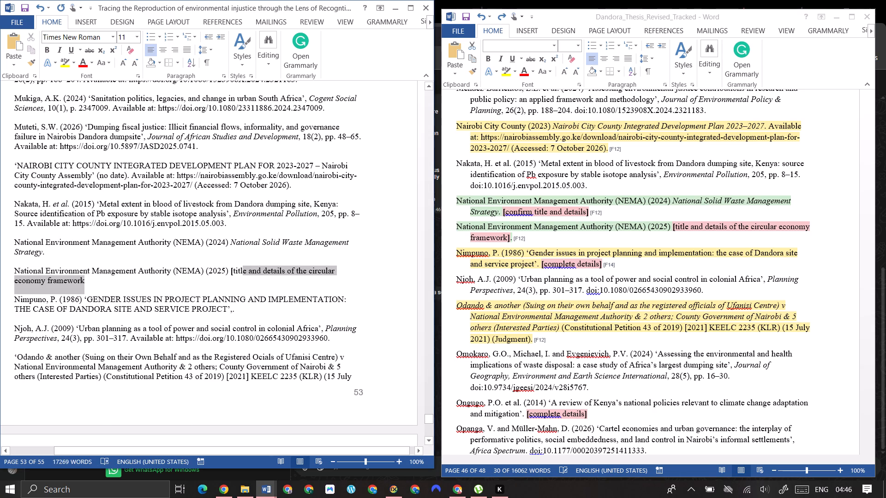
{"action": "left_click_drag", "start_coordinate": [245, 273], "coordinate": [232, 270]}
{"action": "key", "text": "BackSpace"}
{"action": "key", "text": "BackSpace"}
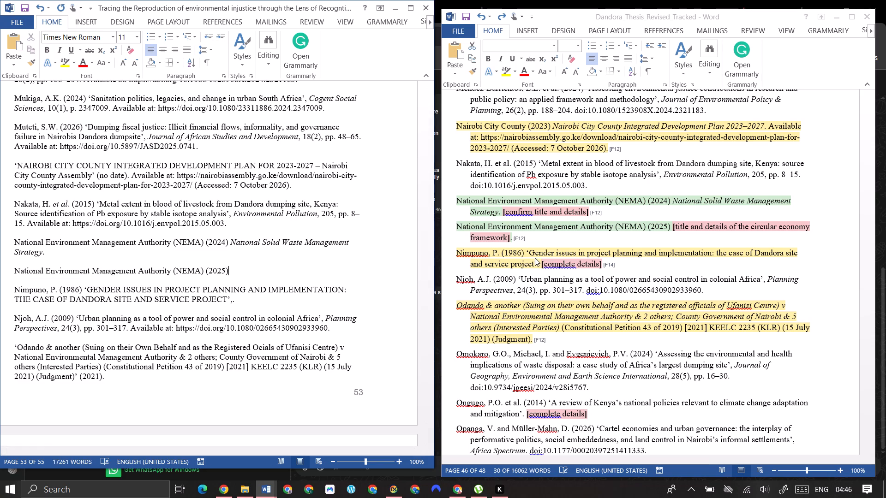
Copy the revised document's references from Simpson (1915) through The Star (2025) into the thesis before Silver (2007), using the thesis's formatting.
{"action": "scroll", "coordinate": [535, 258], "scroll_direction": "down", "scroll_amount": 2}
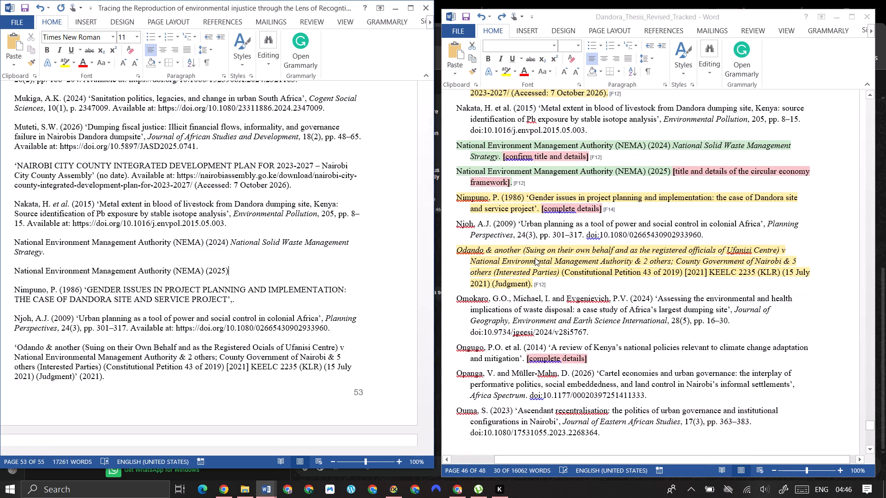
{"action": "scroll", "coordinate": [506, 272], "scroll_direction": "down", "scroll_amount": 1}
{"action": "scroll", "coordinate": [506, 272], "scroll_direction": "down", "scroll_amount": 20}
{"action": "scroll", "coordinate": [506, 272], "scroll_direction": "down", "scroll_amount": 3}
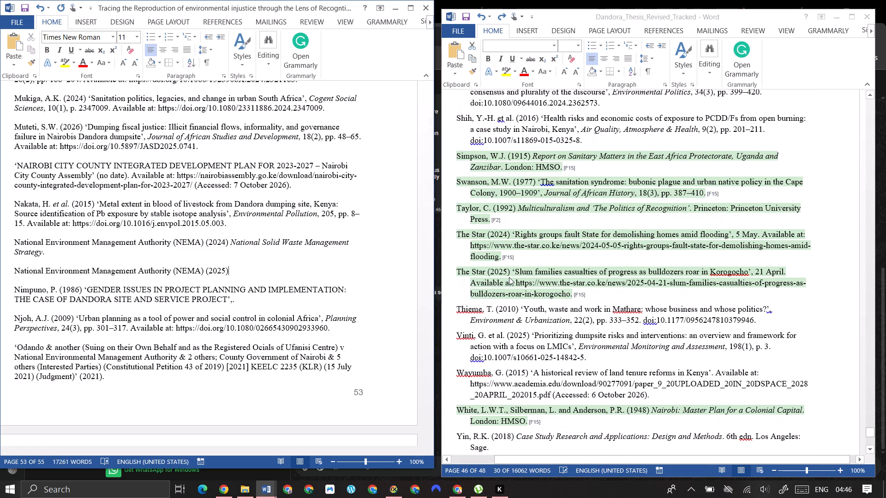
{"action": "left_click", "coordinate": [465, 164]}
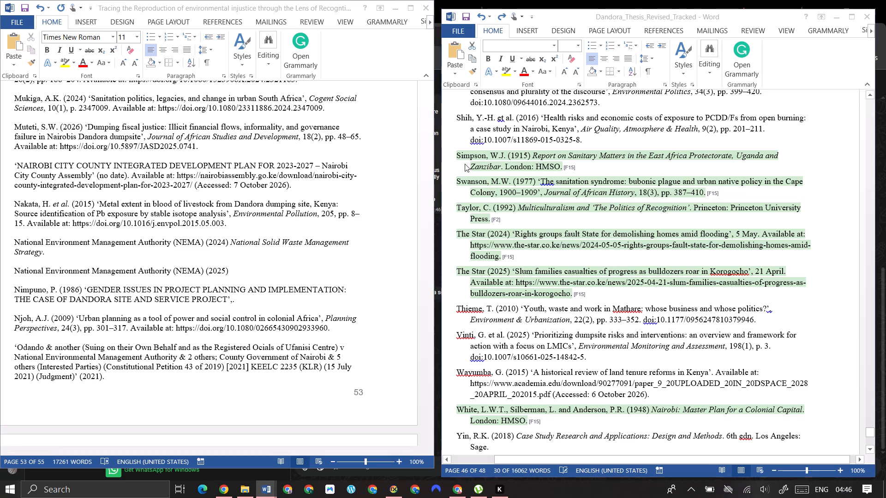
{"action": "left_click_drag", "start_coordinate": [454, 151], "coordinate": [579, 283]}
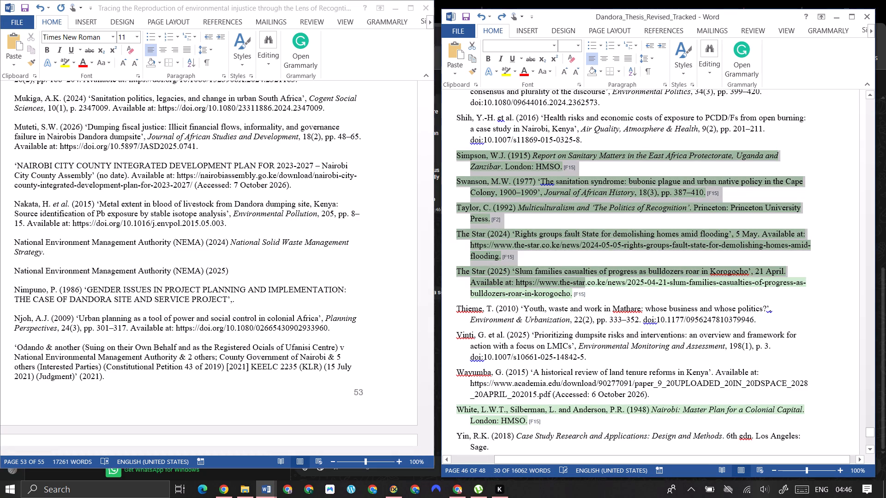
{"action": "left_click_drag", "start_coordinate": [579, 283], "coordinate": [571, 300]}
{"action": "key", "text": "ctrl+c"}
{"action": "scroll", "coordinate": [204, 352], "scroll_direction": "down", "scroll_amount": 7}
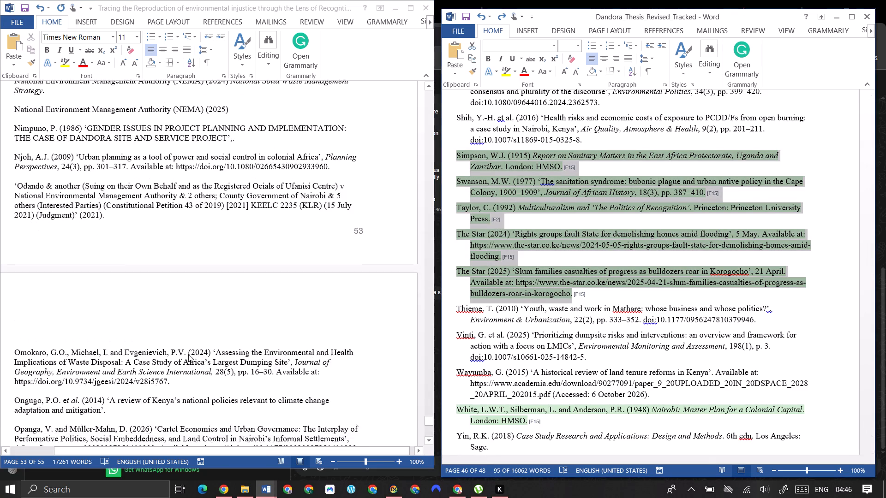
{"action": "scroll", "coordinate": [188, 354], "scroll_direction": "down", "scroll_amount": 11}
{"action": "scroll", "coordinate": [66, 257], "scroll_direction": "down", "scroll_amount": 6}
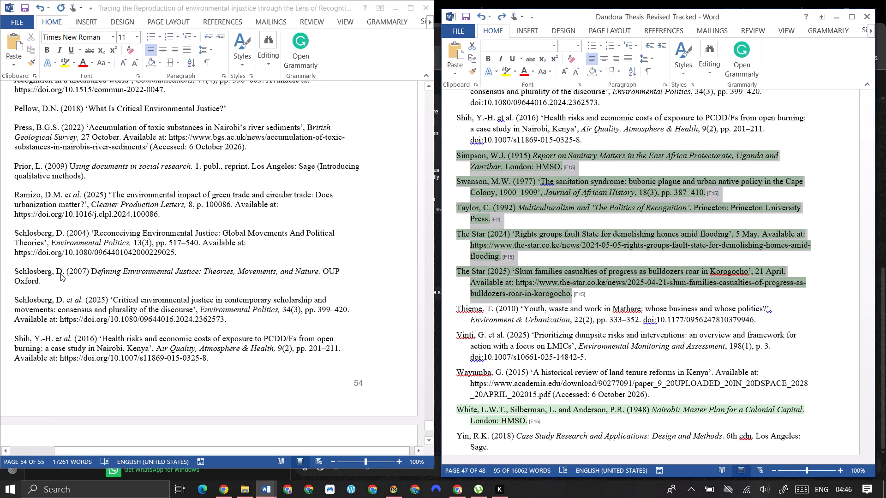
{"action": "scroll", "coordinate": [7, 243], "scroll_direction": "down", "scroll_amount": 5}
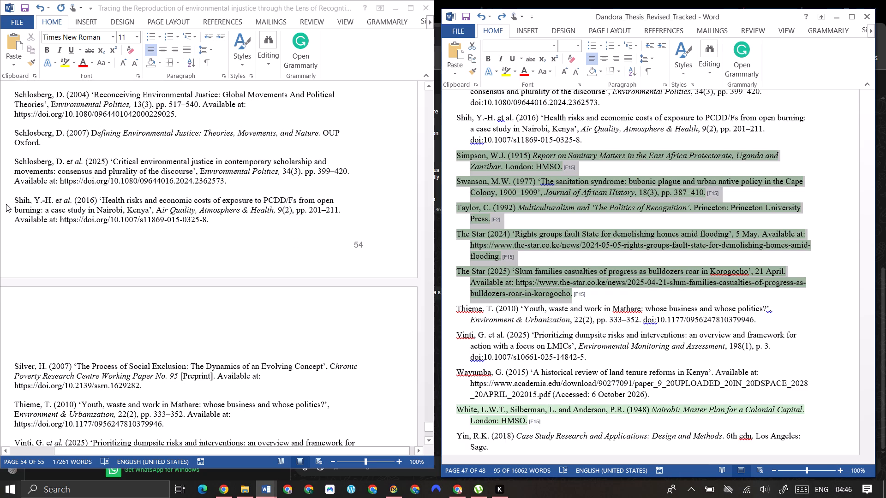
{"action": "left_click", "coordinate": [26, 361]}
{"action": "left_click", "coordinate": [13, 366]}
{"action": "key", "text": "Return"}
{"action": "key", "text": "Up"}
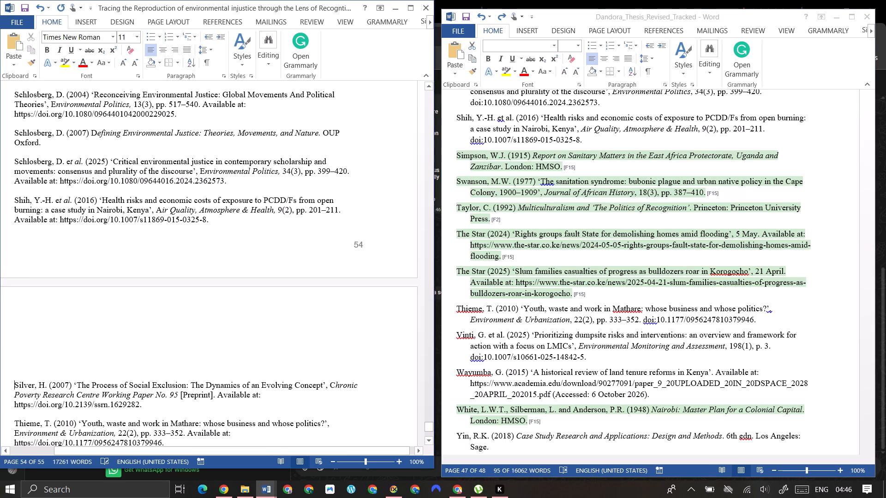
{"action": "key", "text": "Menu"}
{"action": "left_click", "coordinate": [73, 250]}
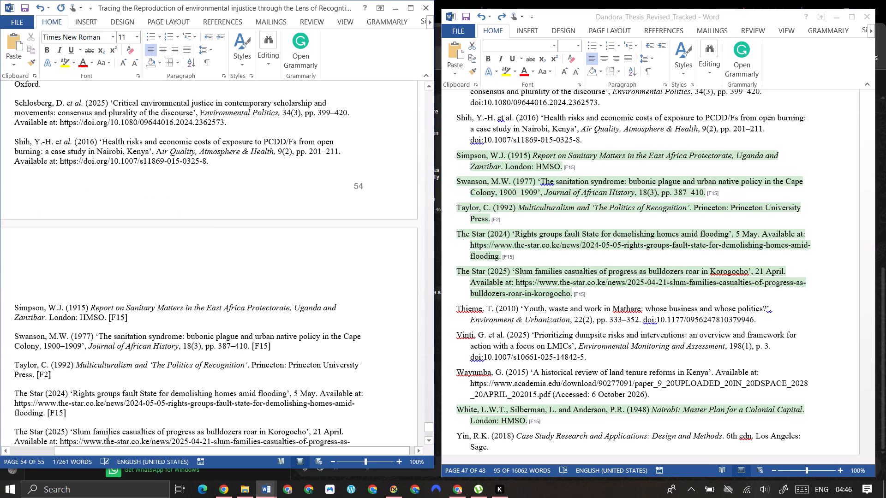
Delete the [F15] marker from the end of the thesis's Simpson (1915) reference.
{"action": "left_click", "coordinate": [122, 293]}
{"action": "key", "text": "BackSpace"}
{"action": "key", "text": "BackSpace"}
{"action": "key", "text": "Delete"}
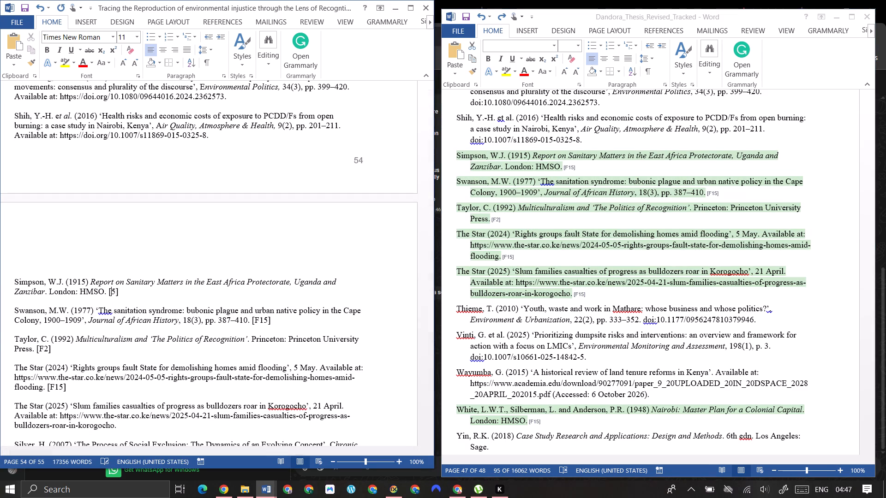
{"action": "key", "text": "Delete"}
{"action": "key", "text": "BackSpace"}
{"action": "key", "text": "BackSpace"}
Delete the [F15] marker from the end of the thesis's Swanson (1977) "sanitation syndrome" reference.
{"action": "left_click", "coordinate": [252, 321]}
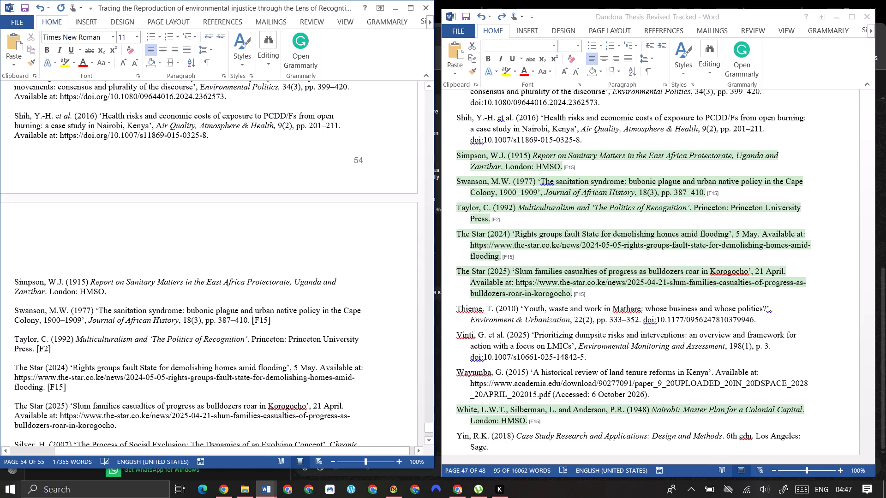
{"action": "key", "text": "Delete"}
{"action": "key", "text": "Delete"}
{"action": "key", "text": "Delete"}
{"action": "key", "text": "Delete"}
{"action": "key", "text": "Delete"}
Delete the [F2] marker from the end of the thesis's Taylor (1992) reference.
{"action": "left_click", "coordinate": [43, 351]}
{"action": "key", "text": "BackSpace"}
{"action": "key", "text": "Delete"}
{"action": "key", "text": "Delete"}
{"action": "key", "text": "BackSpace"}
{"action": "key", "text": "BackSpace"}
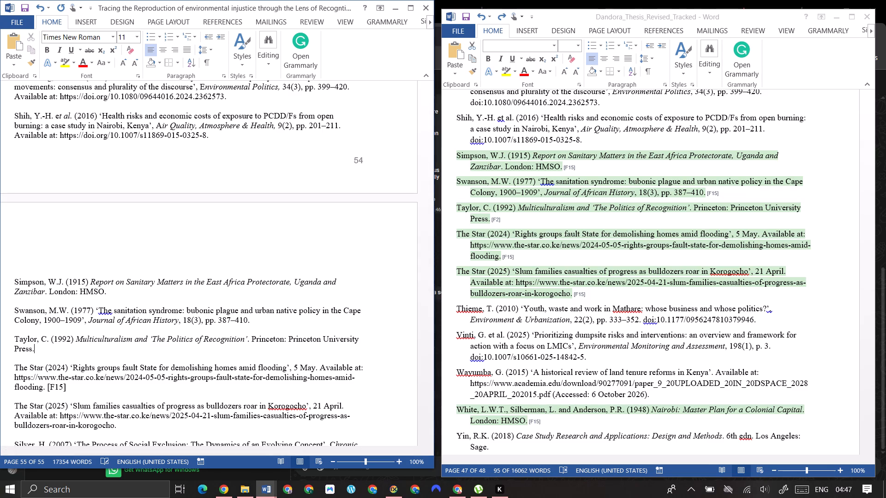
Delete the [F15] marker from the end of the thesis's The Star (2024) reference.
{"action": "left_click_drag", "start_coordinate": [53, 388], "coordinate": [60, 388]}
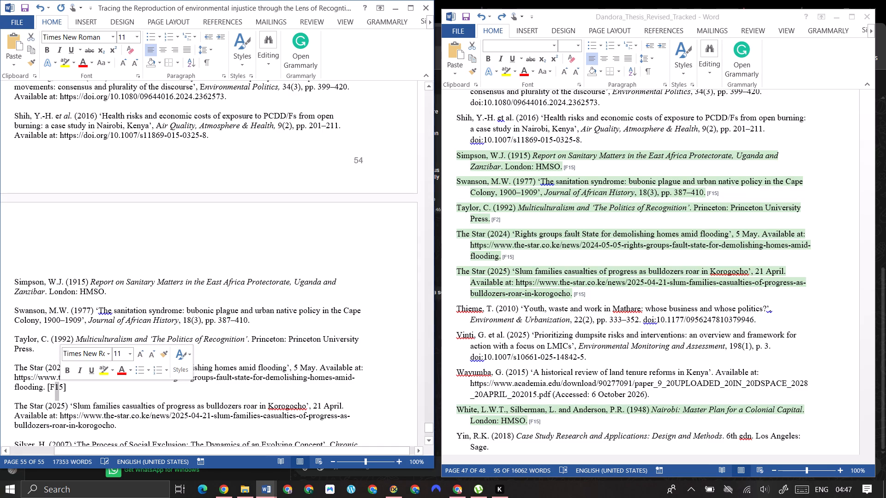
{"action": "key", "text": "Delete"}
{"action": "key", "text": "Delete"}
{"action": "key", "text": "BackSpace"}
{"action": "key", "text": "Delete"}
{"action": "key", "text": "BackSpace"}
Review the remaining references through the end of both the thesis and the revised tracked document.
{"action": "scroll", "coordinate": [103, 375], "scroll_direction": "down", "scroll_amount": 4}
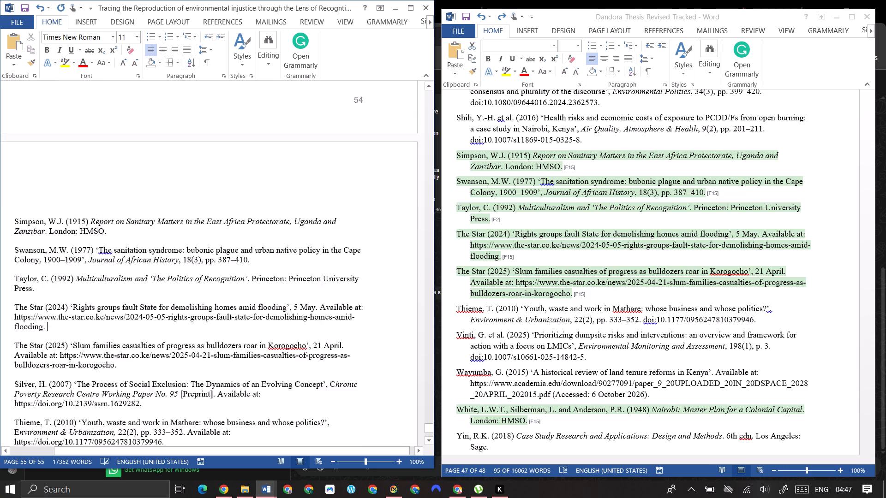
{"action": "scroll", "coordinate": [549, 333], "scroll_direction": "down", "scroll_amount": 4}
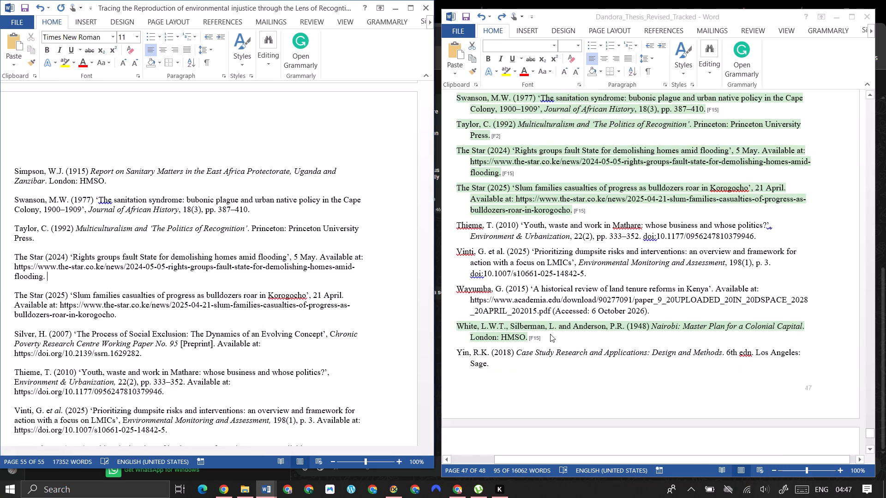
{"action": "scroll", "coordinate": [554, 332], "scroll_direction": "down", "scroll_amount": 18}
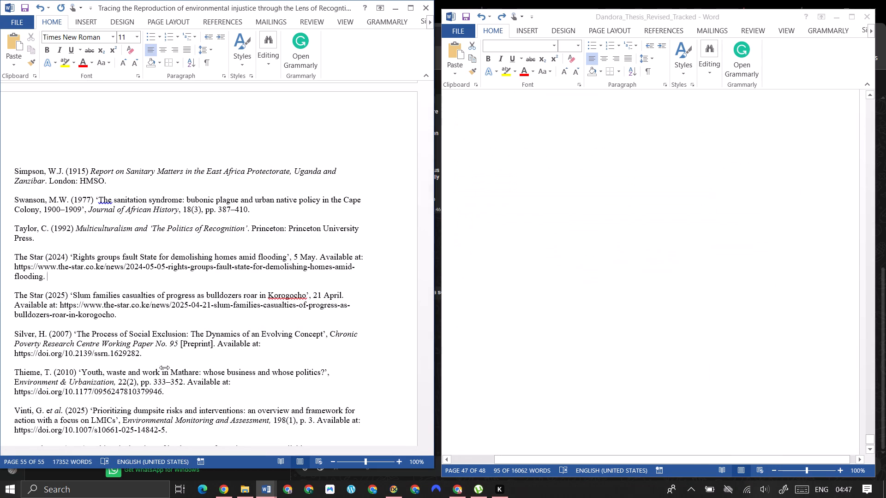
{"action": "left_click", "coordinate": [26, 414]}
{"action": "scroll", "coordinate": [23, 414], "scroll_direction": "down", "scroll_amount": 20}
{"action": "scroll", "coordinate": [23, 414], "scroll_direction": "down", "scroll_amount": 3}
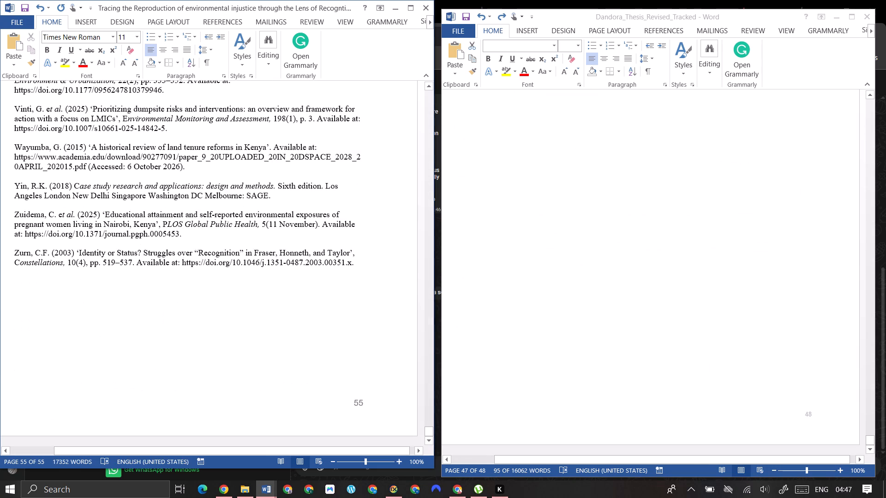
{"action": "scroll", "coordinate": [217, 326], "scroll_direction": "up", "scroll_amount": 19}
{"action": "left_click", "coordinate": [182, 319]}
{"action": "scroll", "coordinate": [182, 319], "scroll_direction": "up", "scroll_amount": 5}
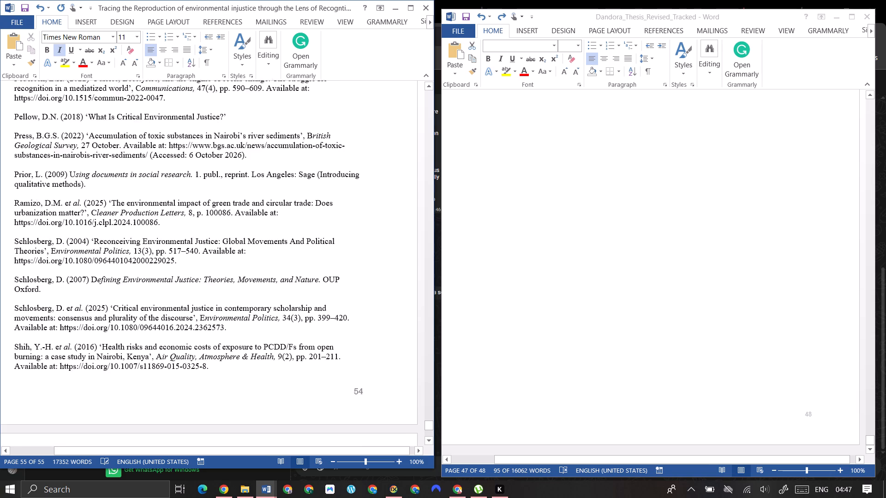
{"action": "scroll", "coordinate": [180, 317], "scroll_direction": "up", "scroll_amount": 5}
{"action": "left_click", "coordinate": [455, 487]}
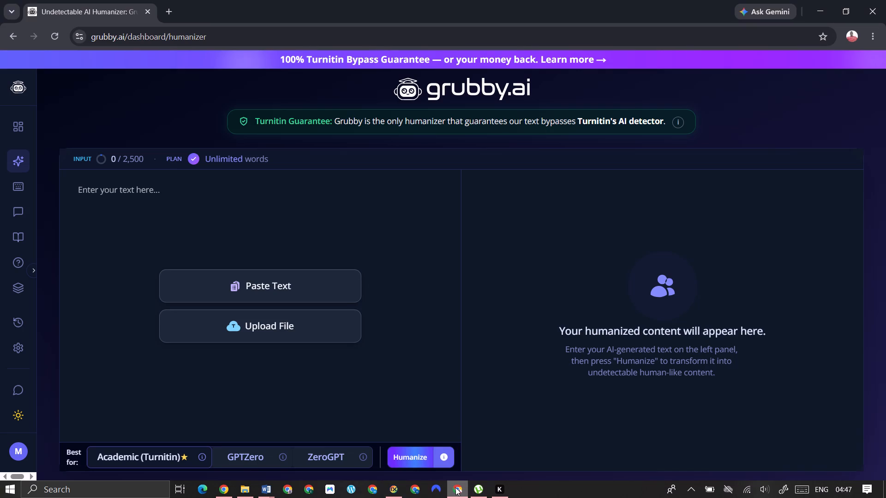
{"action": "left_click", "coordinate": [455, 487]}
Delete the [F15] marker from the Moment cell of Table 4's "Segregation and displacement" row in the thesis.
{"action": "scroll", "coordinate": [157, 369], "scroll_direction": "up", "scroll_amount": 4}
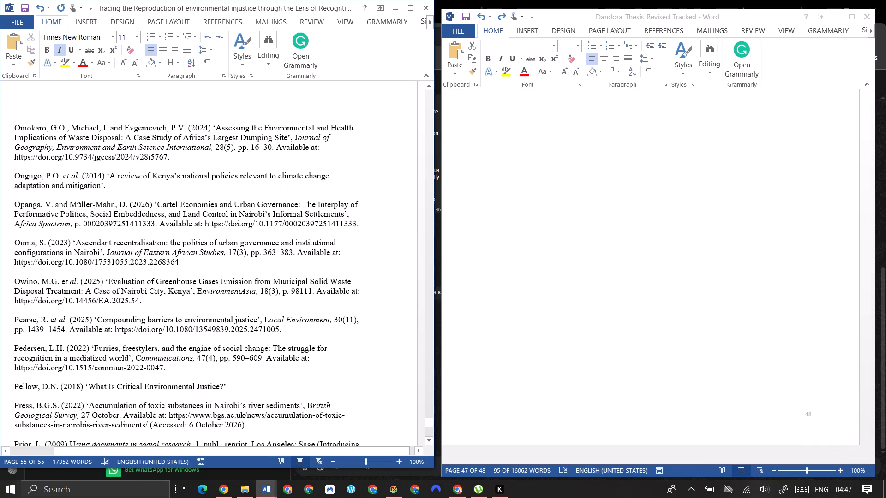
{"action": "left_click_drag", "start_coordinate": [429, 424], "coordinate": [429, 326]}
{"action": "left_click", "coordinate": [273, 297]}
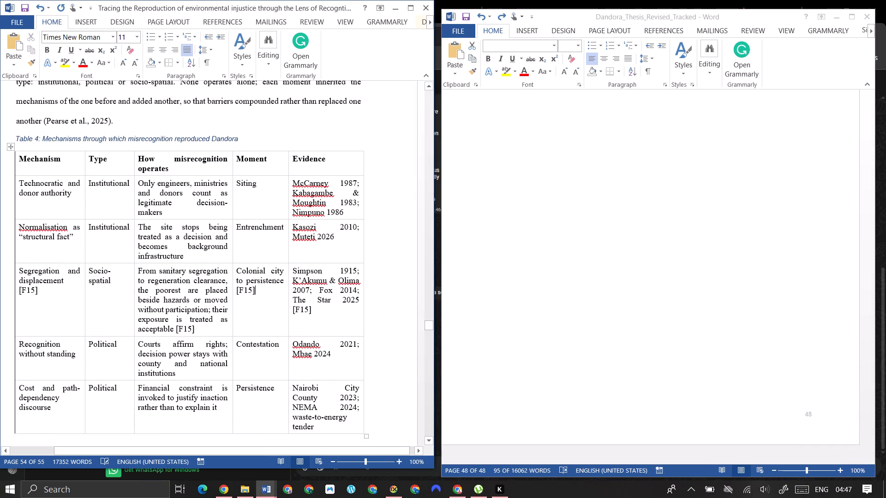
{"action": "key", "text": "BackSpace"}
{"action": "key", "text": "BackSpace"}
{"action": "key", "text": "BackSpace"}
{"action": "key", "text": "BackSpace"}
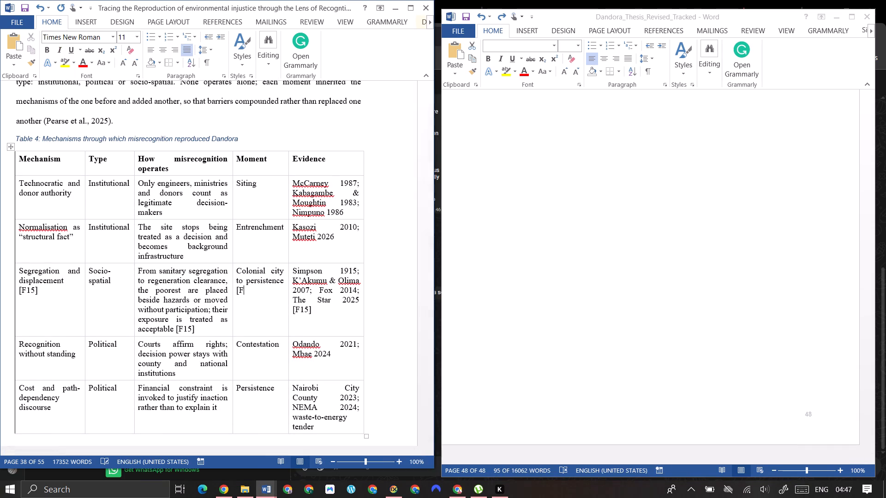
{"action": "key", "text": "BackSpace"}
Maximize the thesis window and delete the [F15] marker from the Evidence cell of Table 4's "Segregation and displacement" row.
{"action": "scroll", "coordinate": [301, 278], "scroll_direction": "up", "scroll_amount": 1}
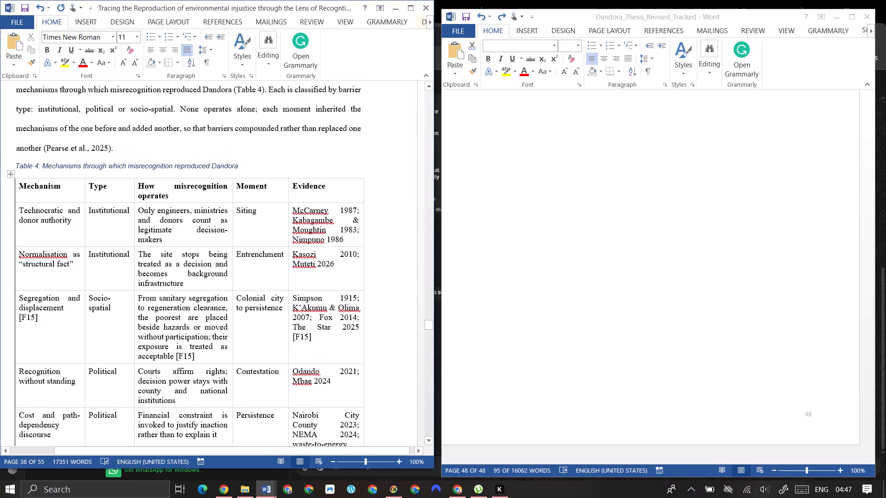
{"action": "left_click", "coordinate": [418, 10]}
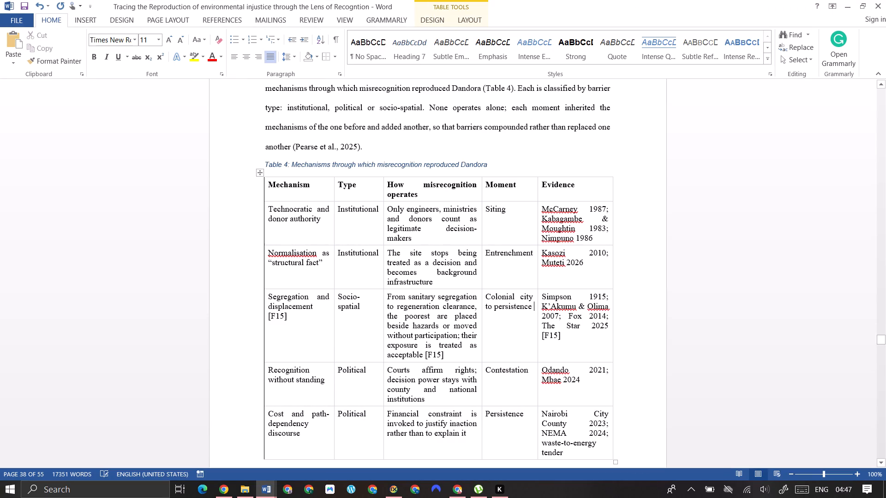
{"action": "left_click", "coordinate": [574, 336]}
{"action": "key", "text": "BackSpace"}
{"action": "key", "text": "BackSpace"}
{"action": "key", "text": "BackSpace"}
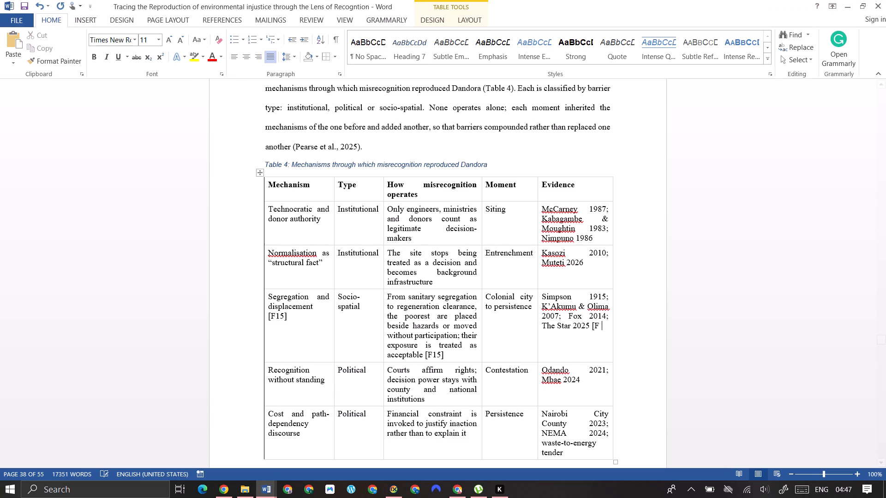
{"action": "key", "text": "BackSpace"}
{"action": "key", "text": "BackSpace"}
Delete the [F3] marker from the end of the paragraph under "Institutional Attetion to Claims".
{"action": "scroll", "coordinate": [553, 334], "scroll_direction": "down", "scroll_amount": 9}
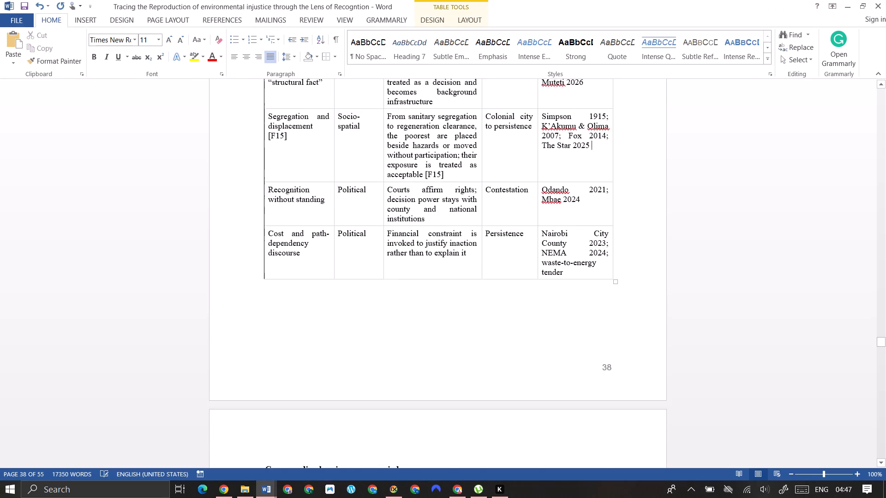
{"action": "scroll", "coordinate": [553, 334], "scroll_direction": "down", "scroll_amount": 3}
{"action": "scroll", "coordinate": [553, 334], "scroll_direction": "up", "scroll_amount": 13}
{"action": "scroll", "coordinate": [465, 347], "scroll_direction": "up", "scroll_amount": 13}
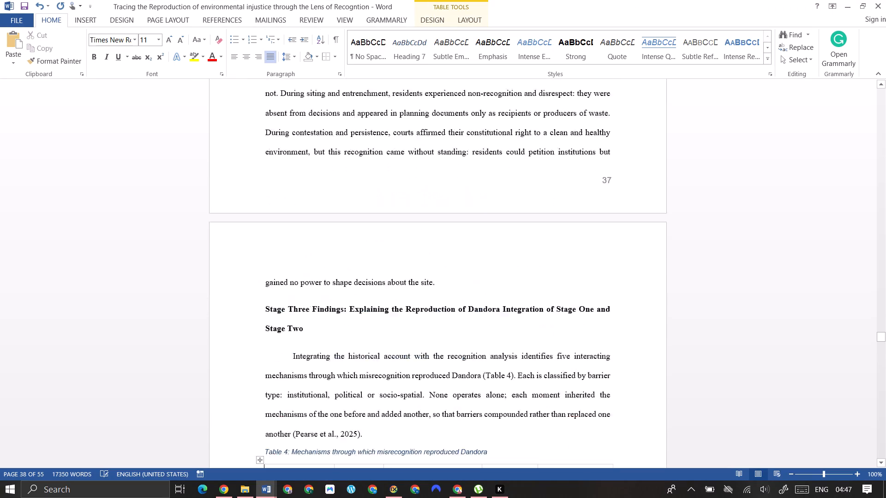
{"action": "scroll", "coordinate": [464, 346], "scroll_direction": "up", "scroll_amount": 20}
{"action": "scroll", "coordinate": [456, 341], "scroll_direction": "down", "scroll_amount": 4}
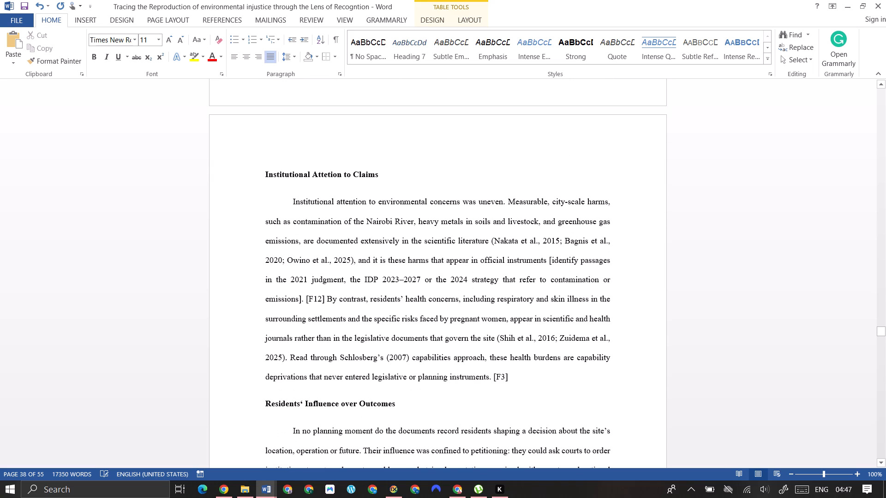
{"action": "left_click", "coordinate": [492, 375]}
{"action": "key", "text": "Delete"}
{"action": "key", "text": "Delete"}
{"action": "key", "text": "Delete"}
{"action": "key", "text": "Delete"}
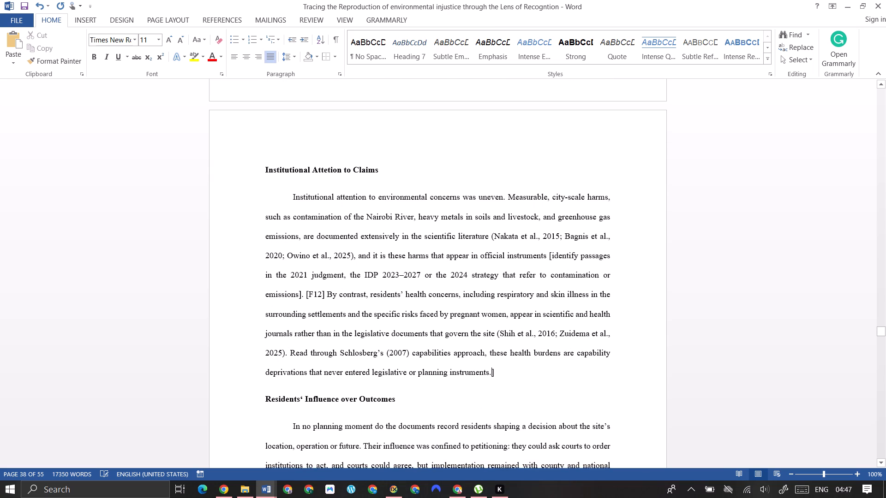
{"action": "key", "text": "Delete"}
Search the thesis for "f1" and delete the [F10] marker after "treated as acceptable;" in the Synthesis paragraph.
{"action": "scroll", "coordinate": [476, 362], "scroll_direction": "up", "scroll_amount": 8}
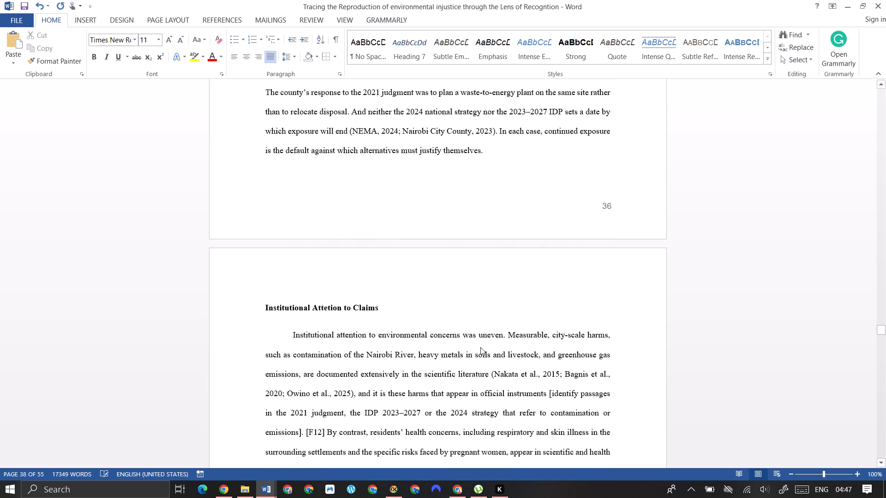
{"action": "scroll", "coordinate": [480, 347], "scroll_direction": "up", "scroll_amount": 8}
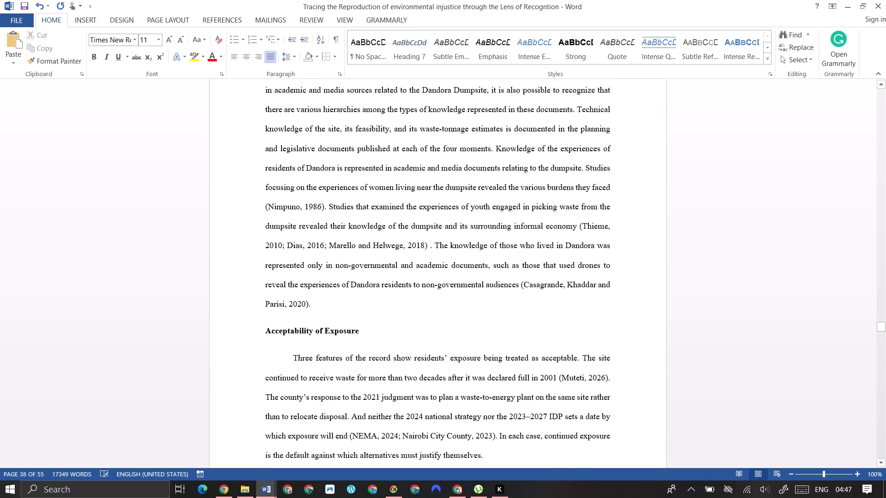
{"action": "scroll", "coordinate": [469, 337], "scroll_direction": "up", "scroll_amount": 6}
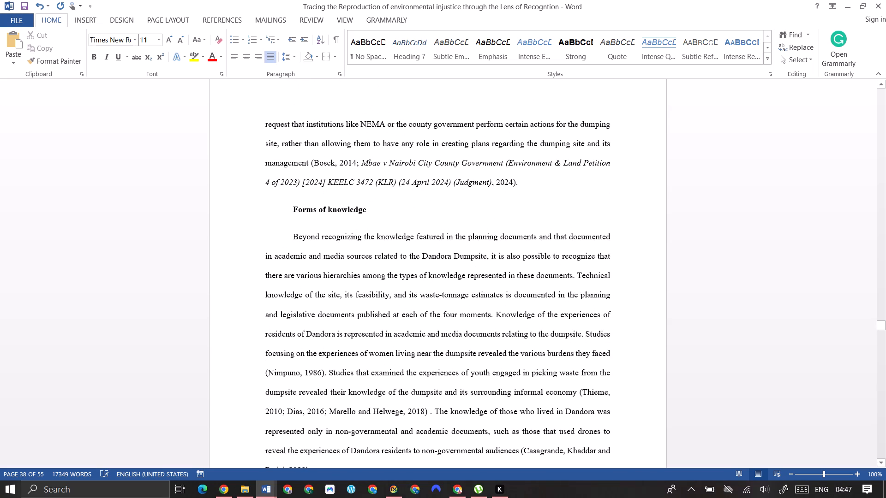
{"action": "key", "text": "ctrl+f"}
{"action": "type", "text": "f1"}
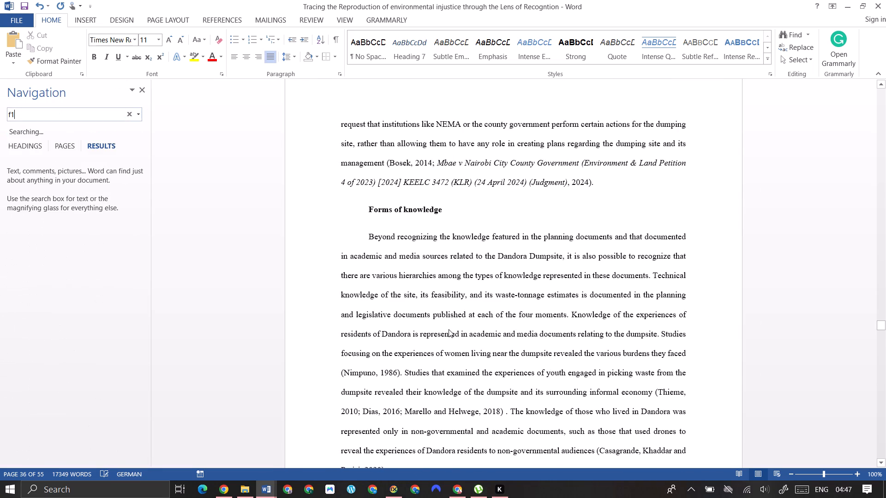
{"action": "left_click", "coordinate": [571, 168]}
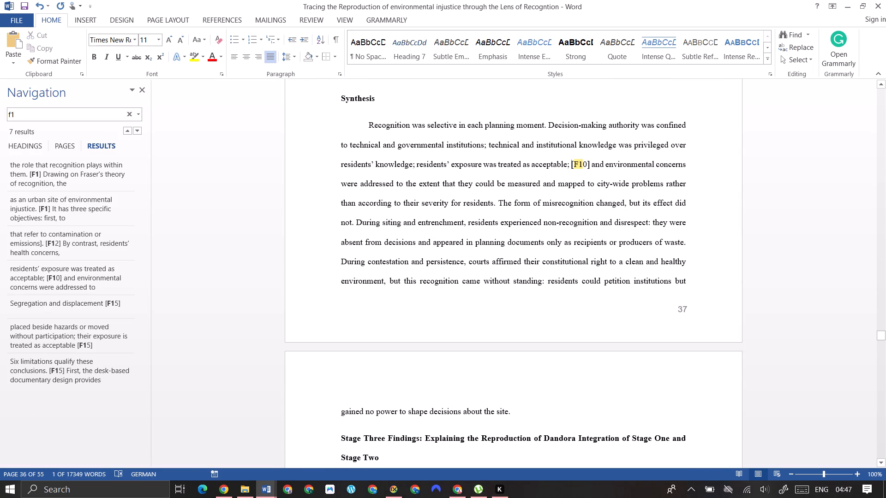
{"action": "key", "text": "Delete"}
{"action": "key", "text": "Delete"}
{"action": "key", "text": "Delete"}
{"action": "key", "text": "Delete"}
{"action": "key", "text": "Delete"}
{"action": "key", "text": "BackSpace"}
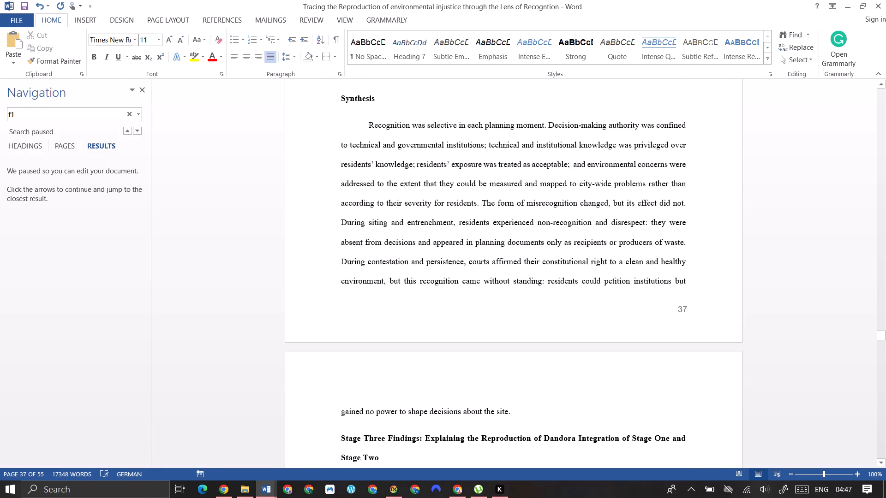
Find the next "f1" match and delete the [F15] marker after "Segregation and displacement" in Table 4's Mechanism column.
{"action": "left_click", "coordinate": [134, 126]}
{"action": "left_click", "coordinate": [144, 130]}
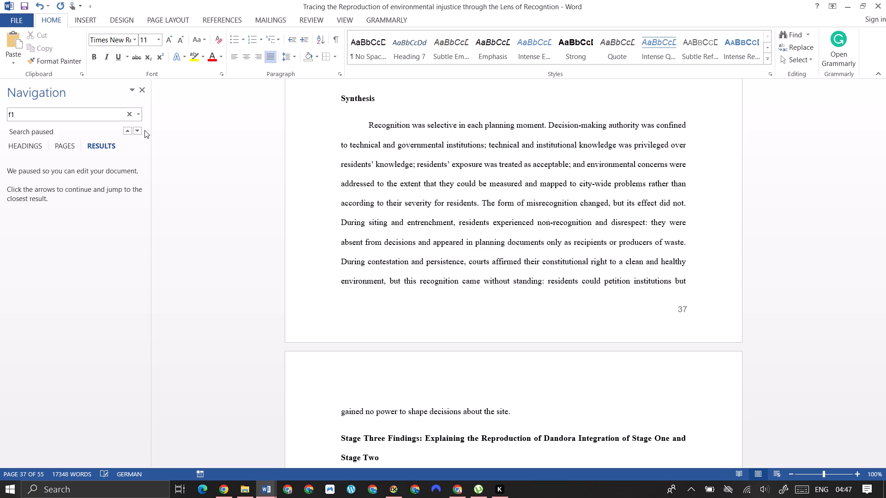
{"action": "left_click", "coordinate": [142, 131]}
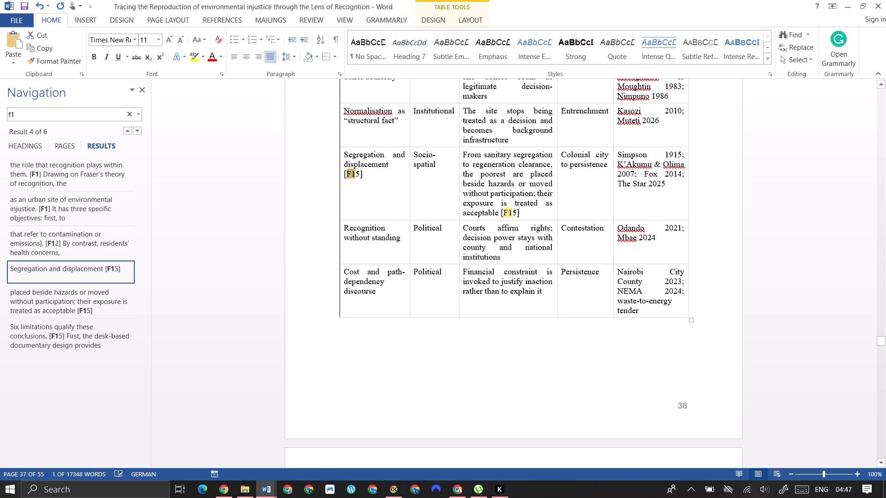
{"action": "left_click", "coordinate": [343, 173]}
{"action": "left_click", "coordinate": [346, 176]}
{"action": "key", "text": "Delete"}
{"action": "key", "text": "Delete"}
{"action": "key", "text": "Delete"}
{"action": "key", "text": "Delete"}
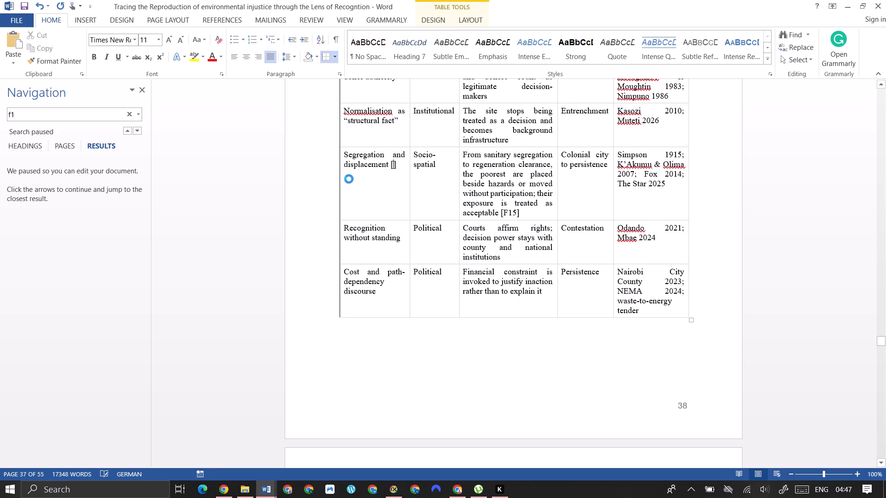
{"action": "key", "text": "BackSpace"}
Delete the [F15] marker after "acceptable" in the same Table 4 row's "How misrecognition operates" cell.
{"action": "left_click", "coordinate": [515, 214]}
{"action": "key", "text": "BackSpace"}
{"action": "key", "text": "BackSpace"}
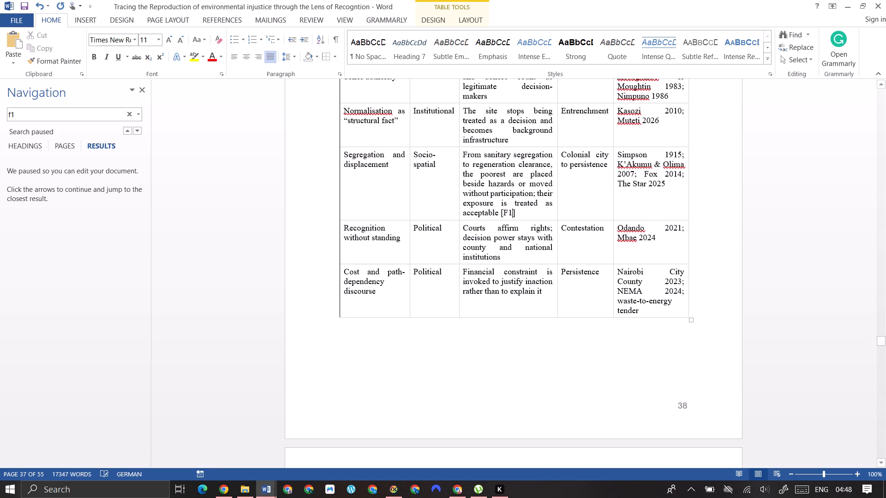
{"action": "key", "text": "BackSpace"}
{"action": "key", "text": "Delete"}
{"action": "key", "text": "BackSpace"}
{"action": "key", "text": "BackSpace"}
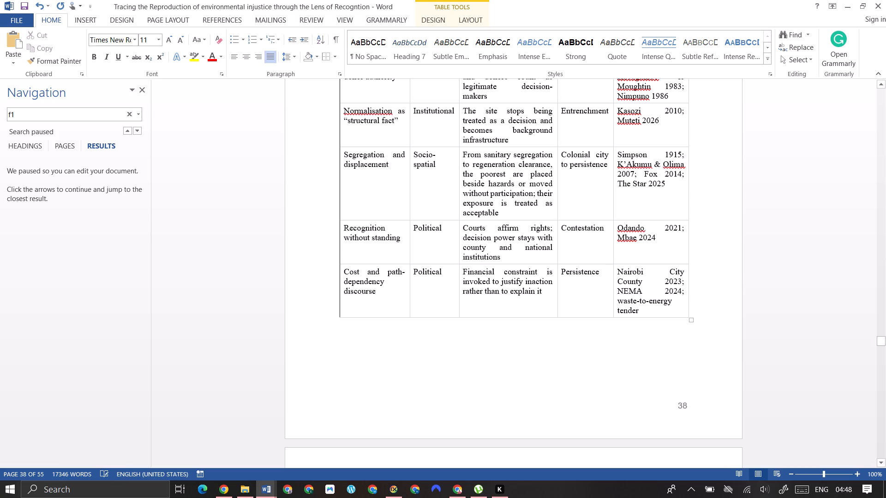
Find the next "f1" match and delete the [F15] marker after the opening sentence of "Limitations of the Study".
{"action": "left_click", "coordinate": [136, 133]}
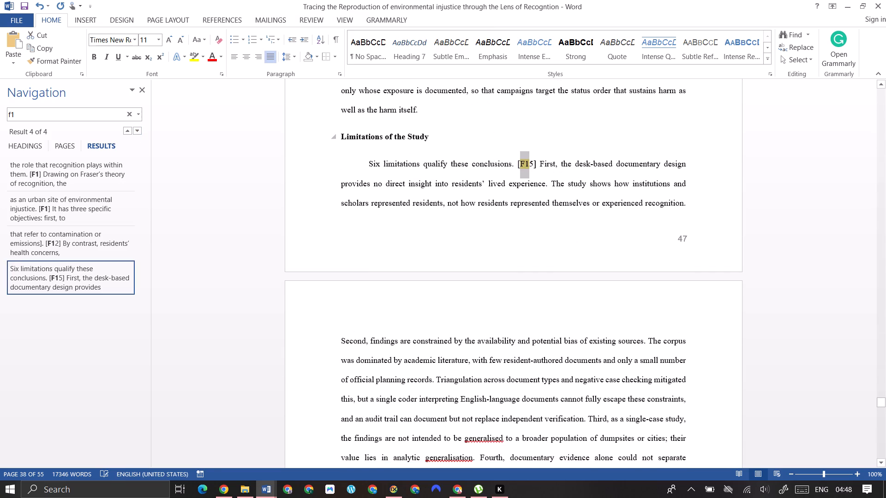
{"action": "left_click_drag", "start_coordinate": [519, 164], "coordinate": [533, 167]}
{"action": "key", "text": "Delete"}
{"action": "key", "text": "BackSpace"}
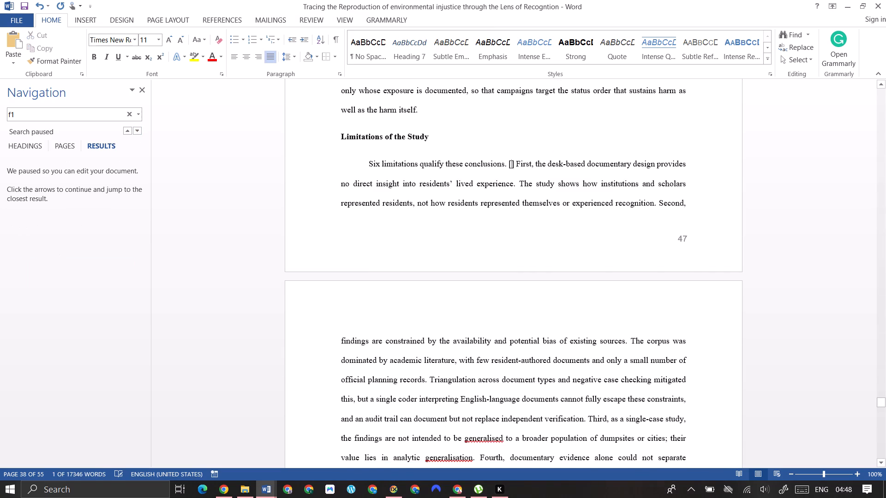
{"action": "key", "text": "Delete"}
{"action": "key", "text": "Delete"}
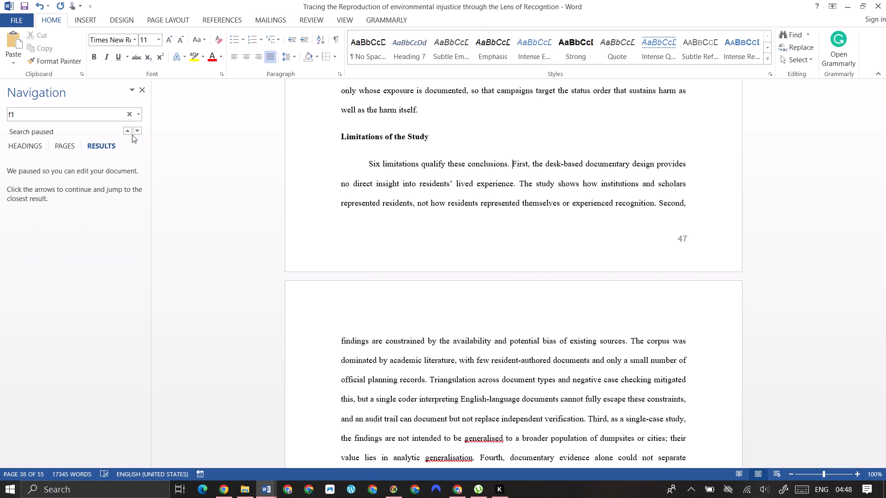
Find the next "f1" match and delete the [F1] marker before "Drawing on Fraser's theory of recognition".
{"action": "left_click", "coordinate": [135, 133]}
{"action": "left_click", "coordinate": [405, 164]}
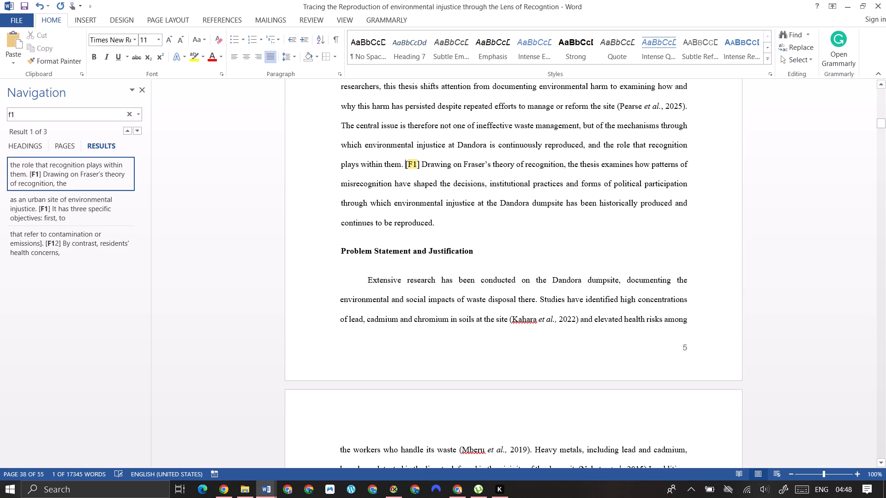
{"action": "key", "text": "Delete"}
{"action": "key", "text": "Delete"}
{"action": "key", "text": "Delete"}
{"action": "key", "text": "Delete"}
{"action": "key", "text": "Delete"}
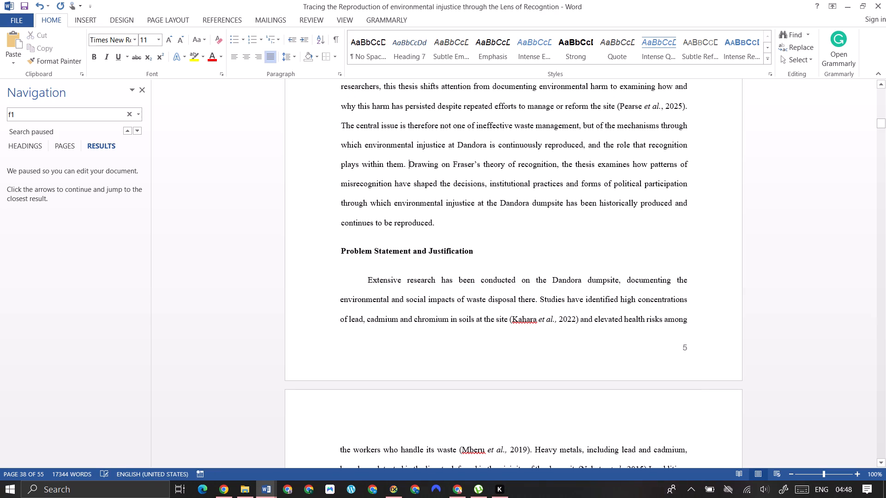
Find the next "f1" match and delete the [F1] marker before "It has three specific objectives", keeping one space between the sentences.
{"action": "left_click", "coordinate": [137, 130]}
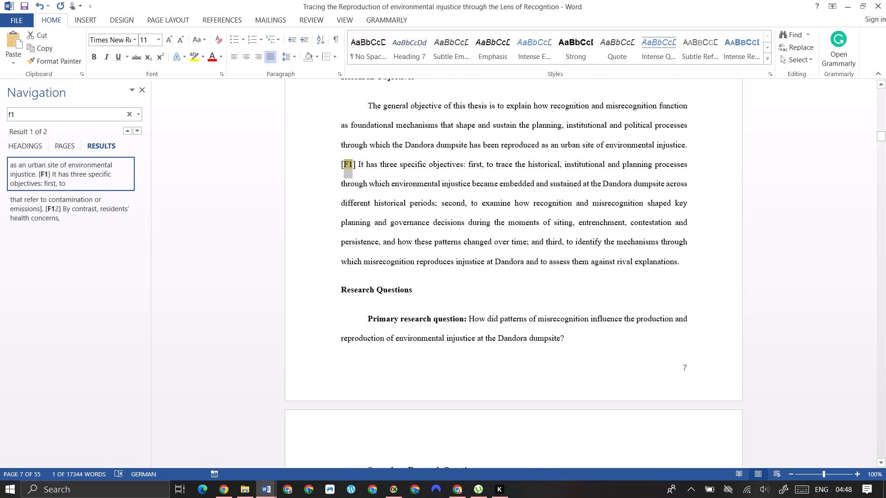
{"action": "left_click", "coordinate": [359, 165]}
{"action": "key", "text": "BackSpace"}
{"action": "key", "text": "BackSpace"}
{"action": "key", "text": "BackSpace"}
{"action": "key", "text": "BackSpace"}
{"action": "key", "text": "BackSpace"}
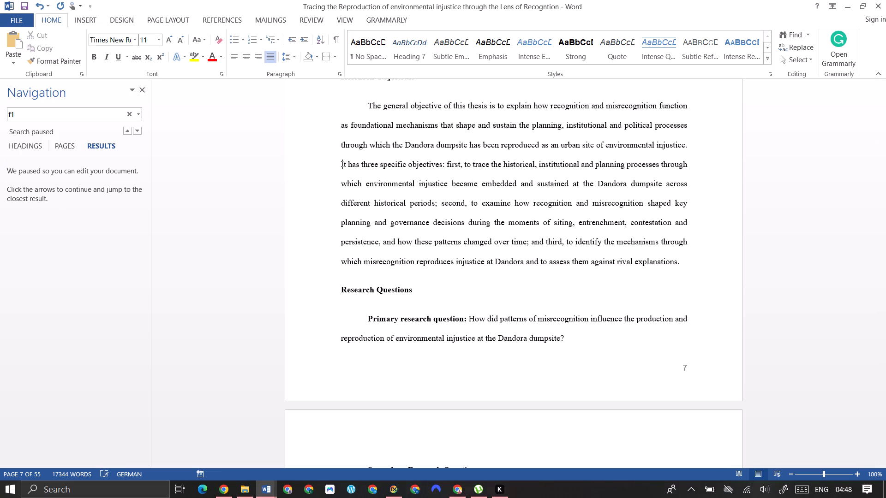
{"action": "key", "text": "BackSpace"}
{"action": "key", "text": "space"}
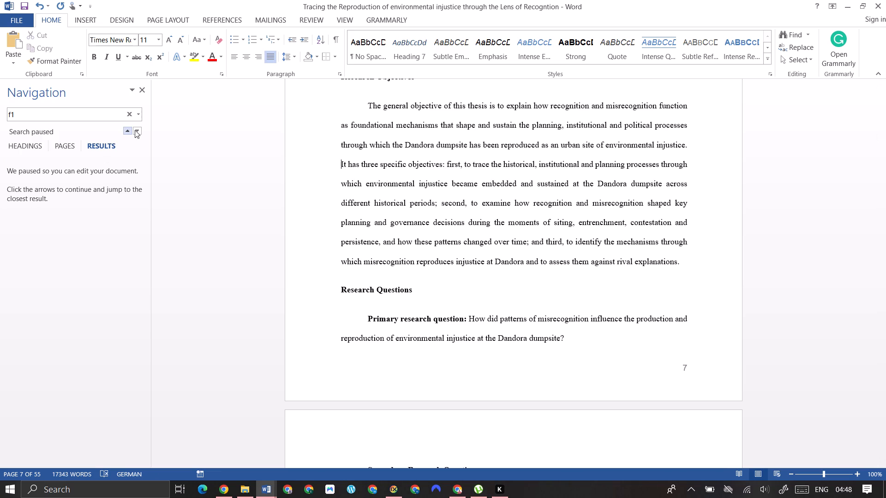
Find the [F12] marker, delete it and the bracketed "identify passages" note before it, and end the sentence at "official instruments" with a period.
{"action": "left_click", "coordinate": [138, 131]}
{"action": "left_click", "coordinate": [398, 166]}
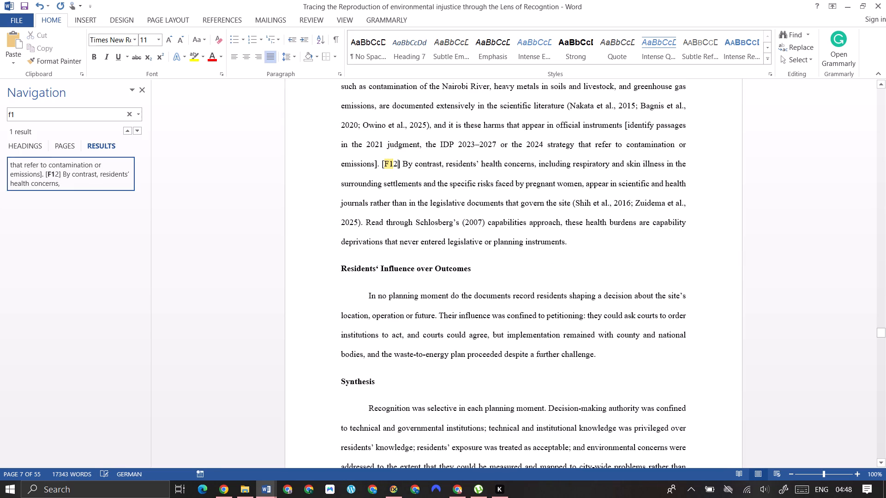
{"action": "key", "text": "Delete"}
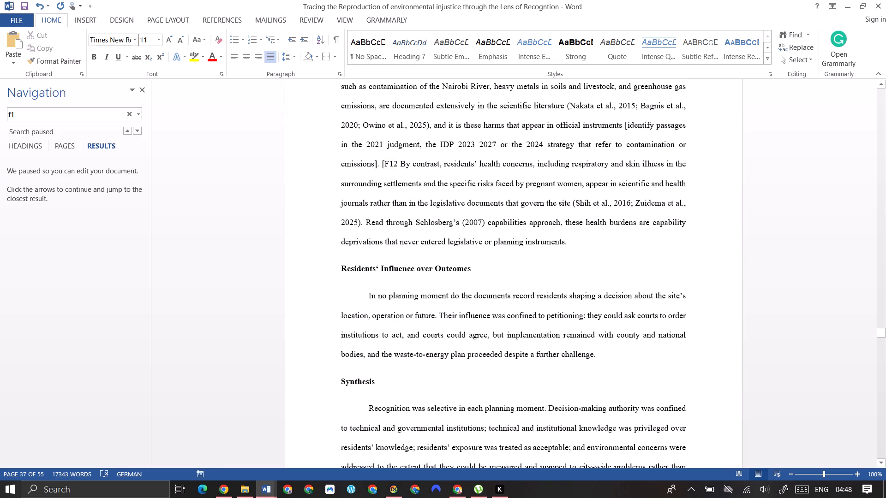
{"action": "left_click_drag", "start_coordinate": [376, 167], "coordinate": [611, 120]}
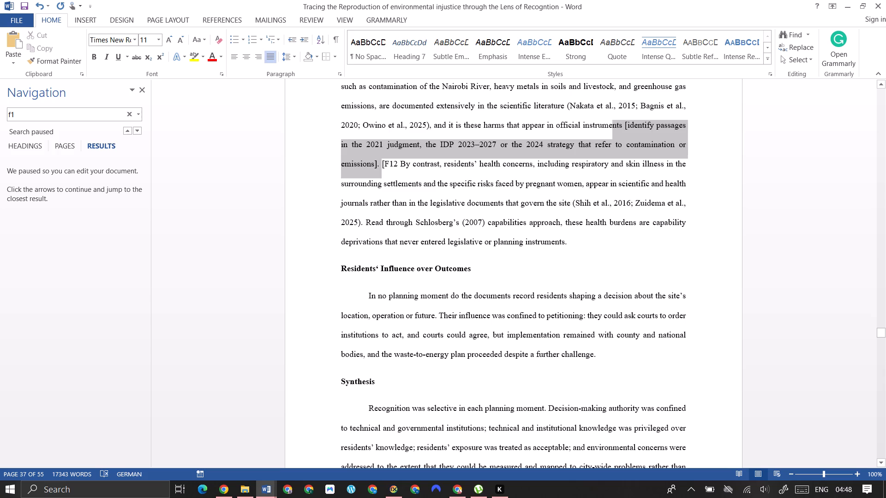
{"action": "left_click_drag", "start_coordinate": [611, 120], "coordinate": [623, 127]}
{"action": "key", "text": "Delete"}
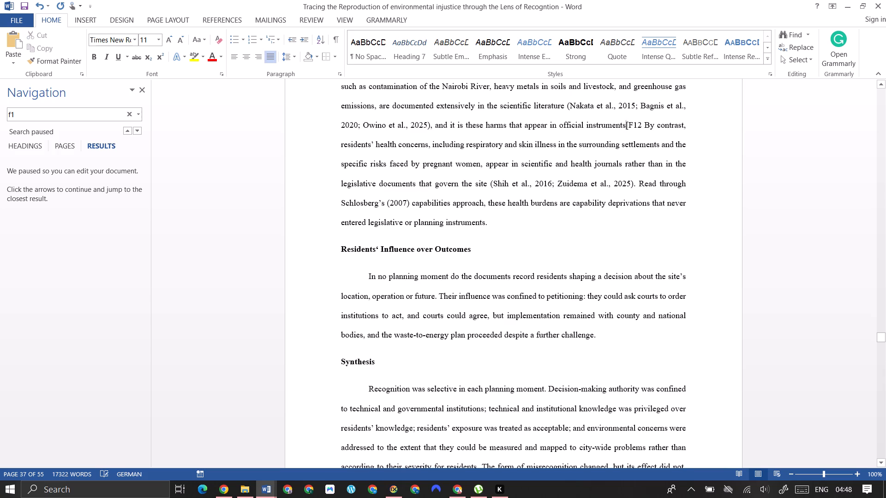
{"action": "key", "text": "Delete"}
{"action": "key", "text": "Delete"}
{"action": "key", "text": "Delete"}
{"action": "key", "text": "Delete"}
{"action": "key", "text": "period"}
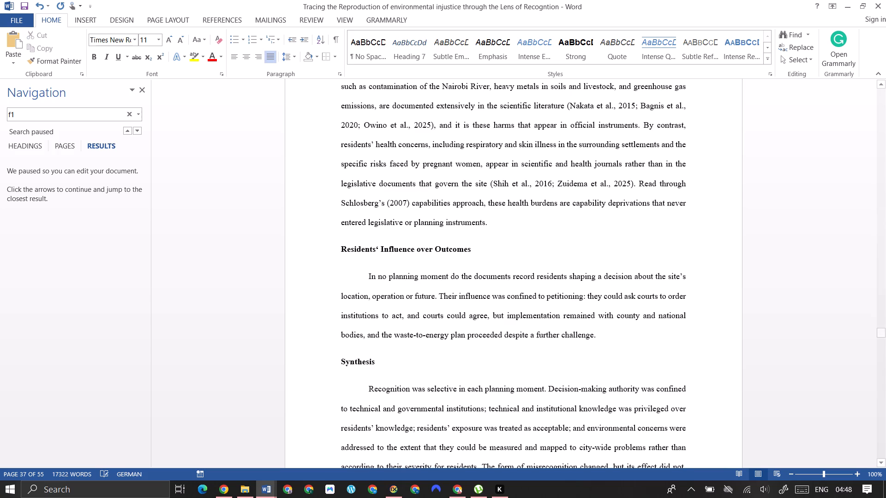
Check the document for another "f1" match.
{"action": "left_click", "coordinate": [137, 130]}
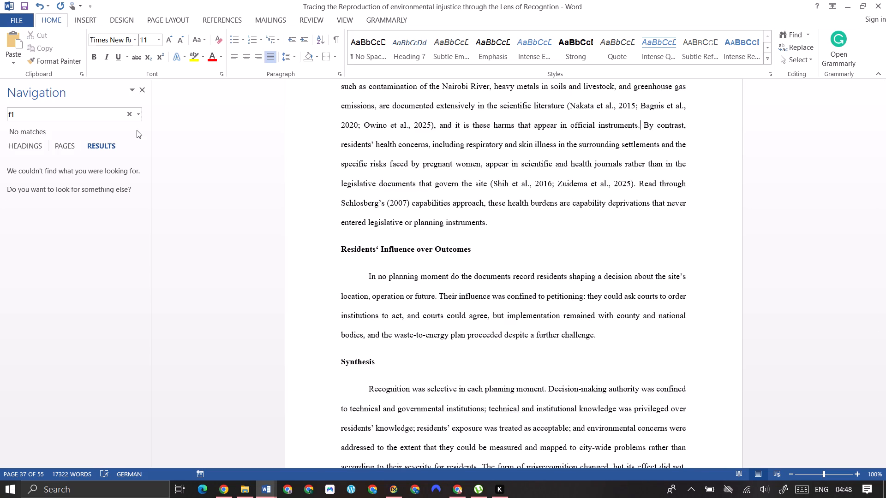
Search for "[" and delete the [F5] marker before "To assess whether misrecognition operates", keeping one space between the sentences.
{"action": "left_click", "coordinate": [65, 115]}
{"action": "key", "text": "shift+braceleft"}
{"action": "key", "text": "BackSpace"}
{"action": "key", "text": "bracketleft"}
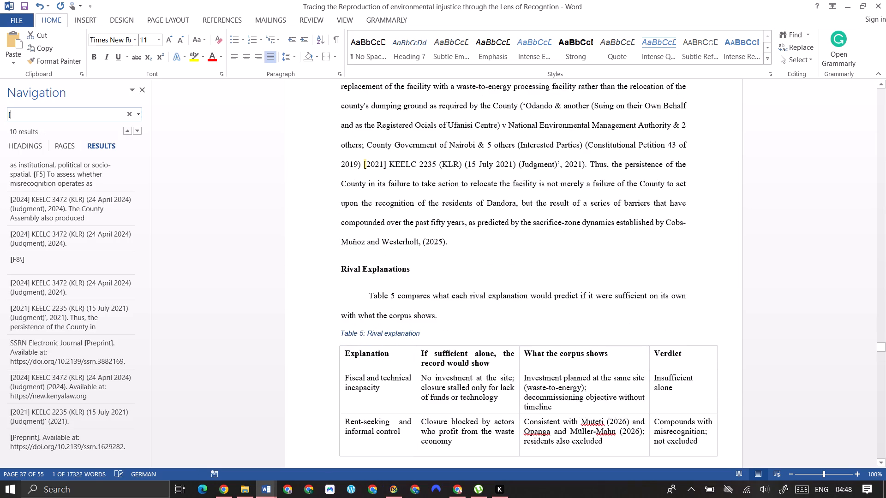
{"action": "left_click", "coordinate": [45, 174]}
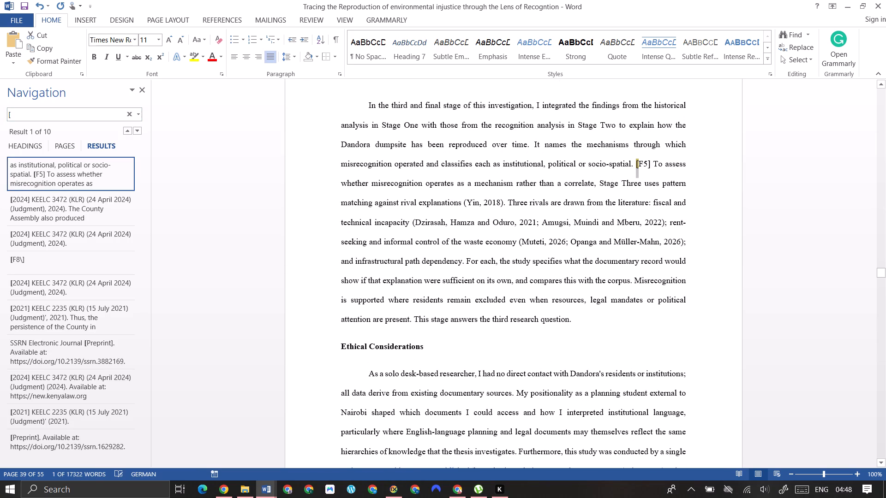
{"action": "left_click", "coordinate": [635, 162]}
{"action": "key", "text": "Delete"}
{"action": "key", "text": "Delete"}
{"action": "key", "text": "Delete"}
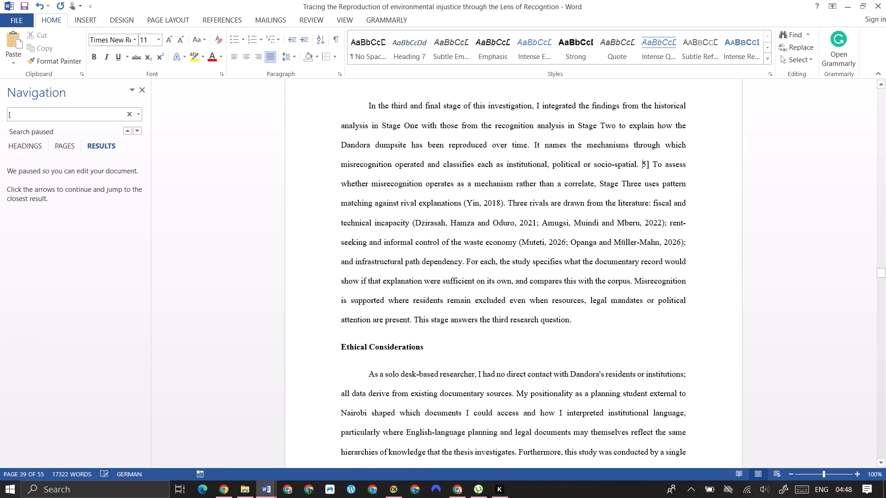
{"action": "key", "text": "Delete"}
{"action": "key", "text": "Delete"}
Find the \[F8\] marker among the "[" matches and delete it with the empty line below, keeping "Persistence can also be observed" as a new paragraph.
{"action": "left_click", "coordinate": [138, 131]}
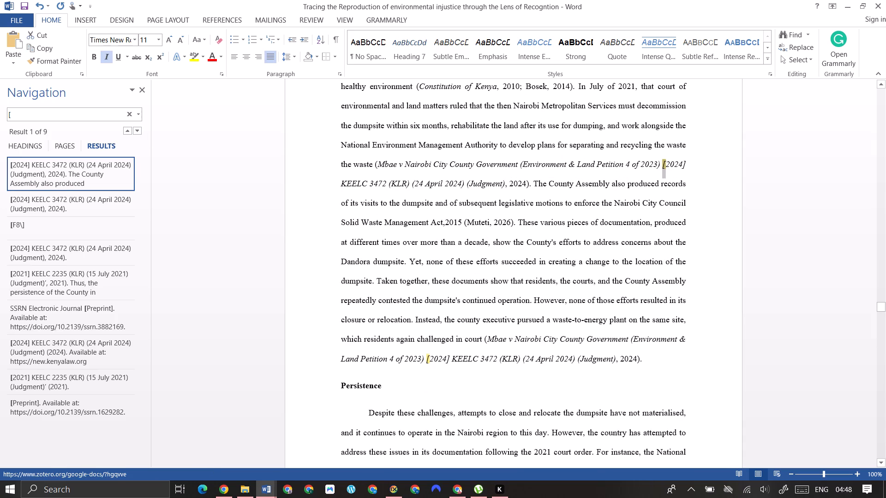
{"action": "left_click", "coordinate": [141, 130]}
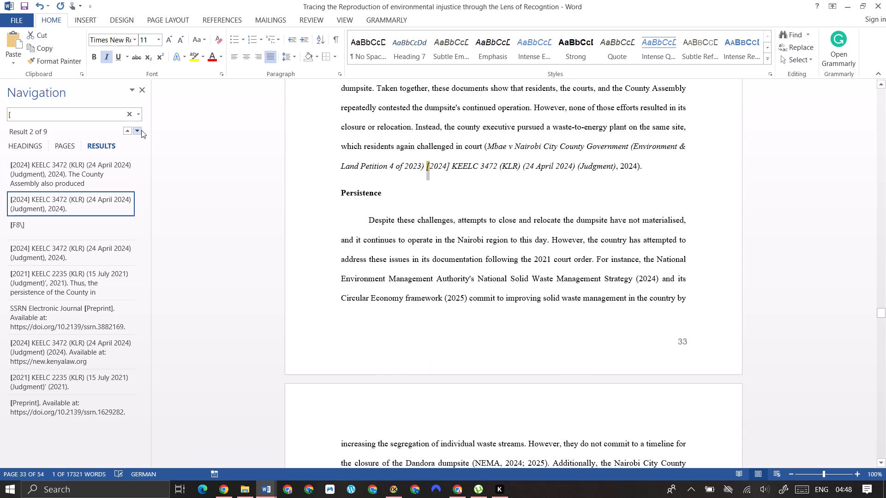
{"action": "left_click", "coordinate": [141, 130]}
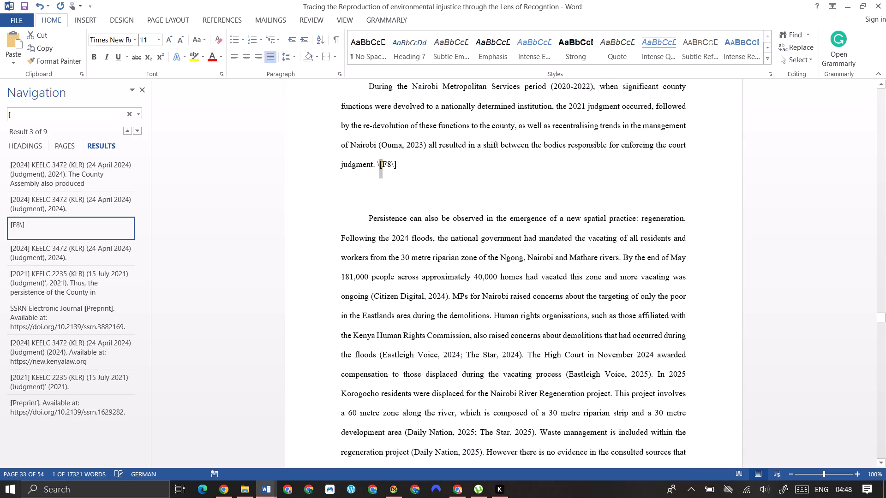
{"action": "left_click_drag", "start_coordinate": [377, 165], "coordinate": [405, 167]}
{"action": "key", "text": "Delete"}
{"action": "key", "text": "Delete"}
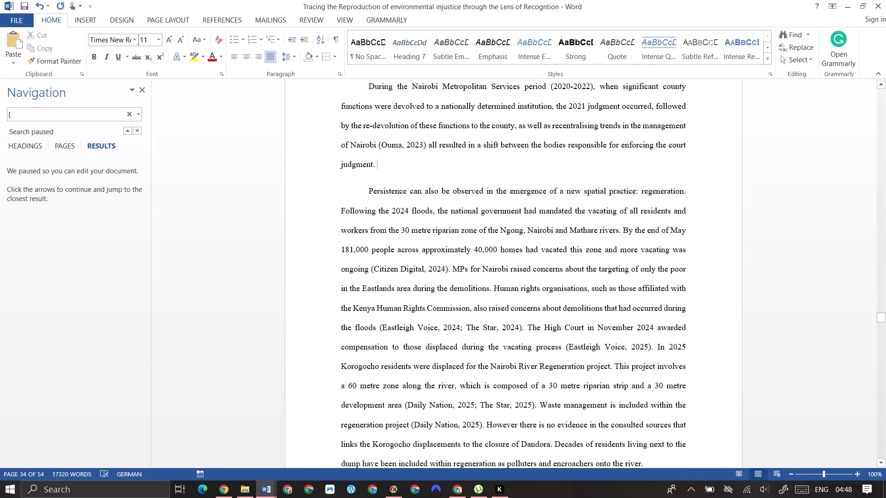
{"action": "key", "text": "Return"}
Go through the following "[" matches into the reference list to check for leftover markers.
{"action": "left_click", "coordinate": [132, 132]}
{"action": "left_click", "coordinate": [132, 132]}
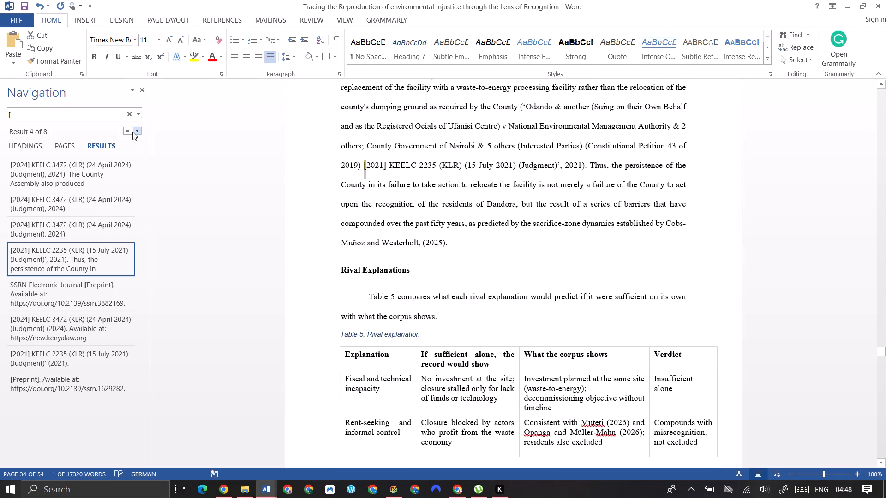
{"action": "left_click", "coordinate": [132, 132]}
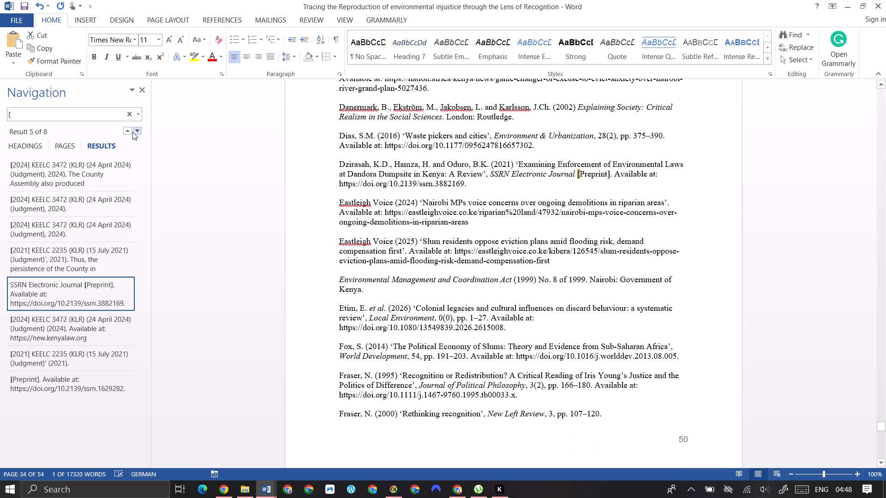
Search the document in turn for "f2", "f3", "f4" and "f5" to check for leftover markers.
{"action": "left_click", "coordinate": [49, 114]}
{"action": "type", "text": "f2"}
{"action": "key", "text": "Return"}
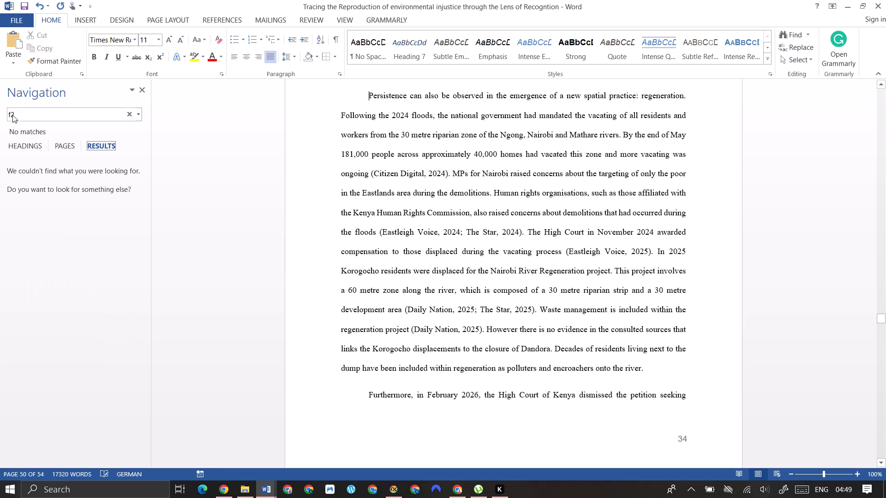
{"action": "left_click", "coordinate": [14, 115]}
{"action": "key", "text": "Right"}
{"action": "key", "text": "BackSpace"}
{"action": "key", "text": "3"}
{"action": "key", "text": "Return"}
{"action": "key", "text": "BackSpace"}
{"action": "key", "text": "4"}
{"action": "key", "text": "Return"}
{"action": "key", "text": "BackSpace"}
{"action": "key", "text": "5"}
{"action": "key", "text": "Return"}
Search the document for "f6", "f7" and "f8", try "f9", and repeat the "f8" search.
{"action": "key", "text": "BackSpace"}
{"action": "key", "text": "6"}
{"action": "key", "text": "Return"}
{"action": "key", "text": "BackSpace"}
{"action": "key", "text": "7"}
{"action": "key", "text": "BackSpace"}
{"action": "key", "text": "8"}
{"action": "key", "text": "Return"}
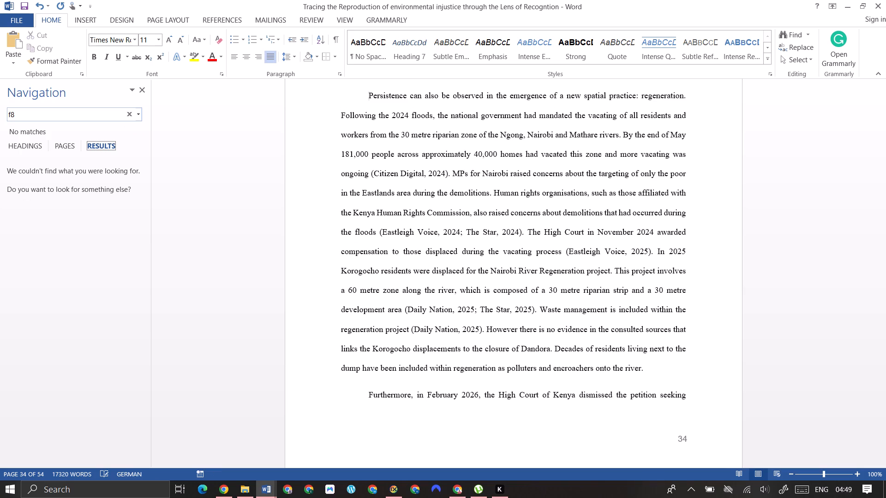
{"action": "key", "text": "BackSpace"}
{"action": "key", "text": "9"}
{"action": "key", "text": "Return"}
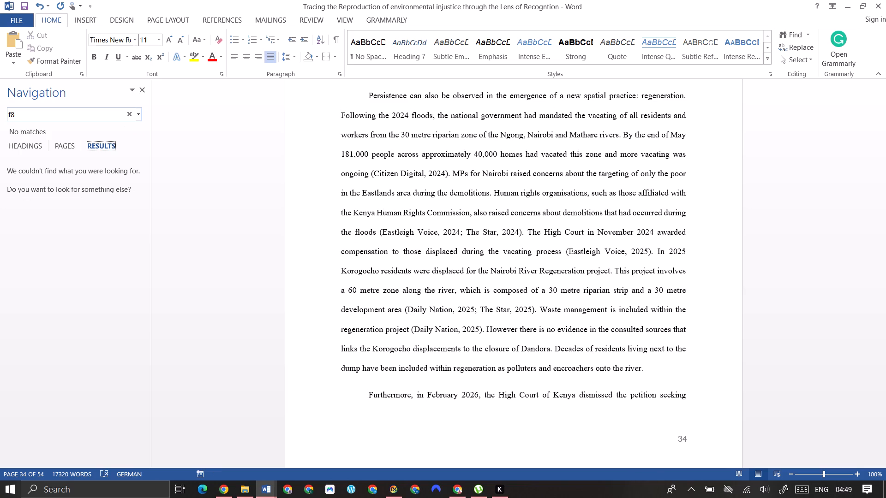
{"action": "left_click", "coordinate": [14, 115]}
{"action": "type", "text": "f8"}
{"action": "key", "text": "Return"}
Close the search pane and save the thesis document.
{"action": "left_click", "coordinate": [142, 90]}
{"action": "left_click", "coordinate": [318, 235]}
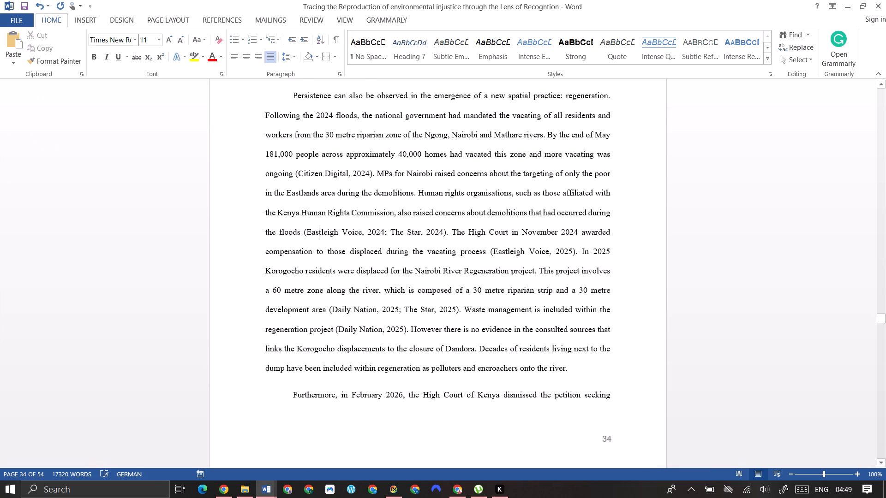
{"action": "key", "text": "ctrl+s"}
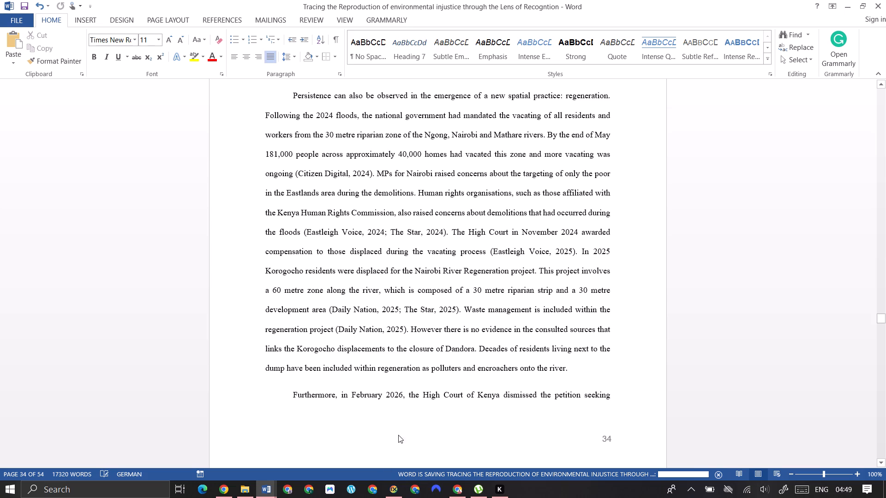
Update the table of contents near the start of the thesis and look through its entries down to References.
{"action": "scroll", "coordinate": [403, 433], "scroll_direction": "up", "scroll_amount": 20}
{"action": "scroll", "coordinate": [403, 433], "scroll_direction": "up", "scroll_amount": 6}
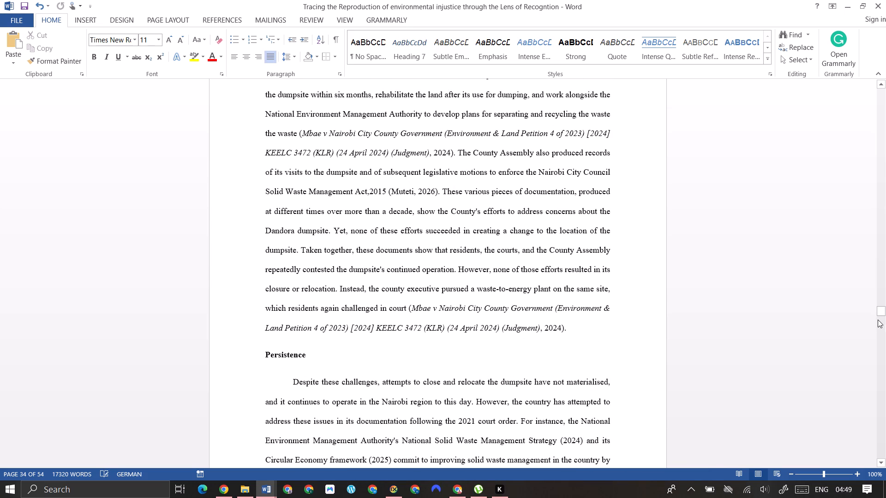
{"action": "left_click_drag", "start_coordinate": [880, 315], "coordinate": [885, 57]}
{"action": "scroll", "coordinate": [594, 206], "scroll_direction": "down", "scroll_amount": 7}
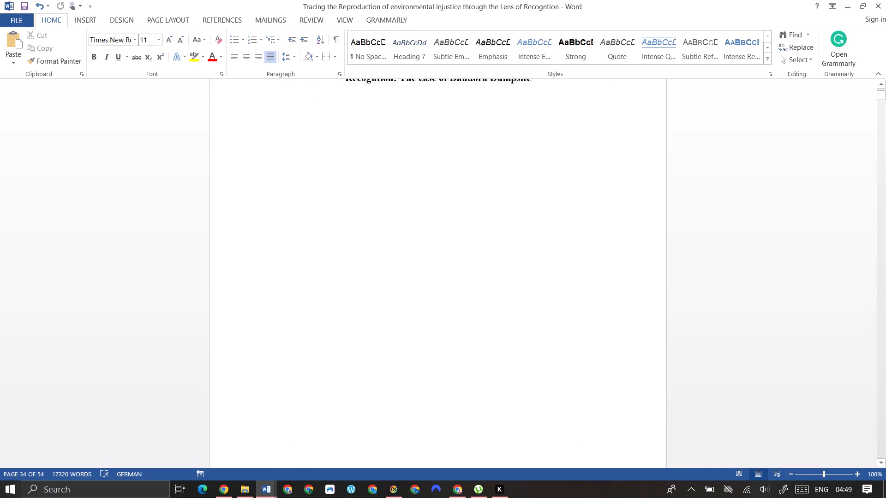
{"action": "scroll", "coordinate": [585, 225], "scroll_direction": "down", "scroll_amount": 20}
{"action": "scroll", "coordinate": [585, 225], "scroll_direction": "down", "scroll_amount": 20}
{"action": "scroll", "coordinate": [585, 225], "scroll_direction": "down", "scroll_amount": 1}
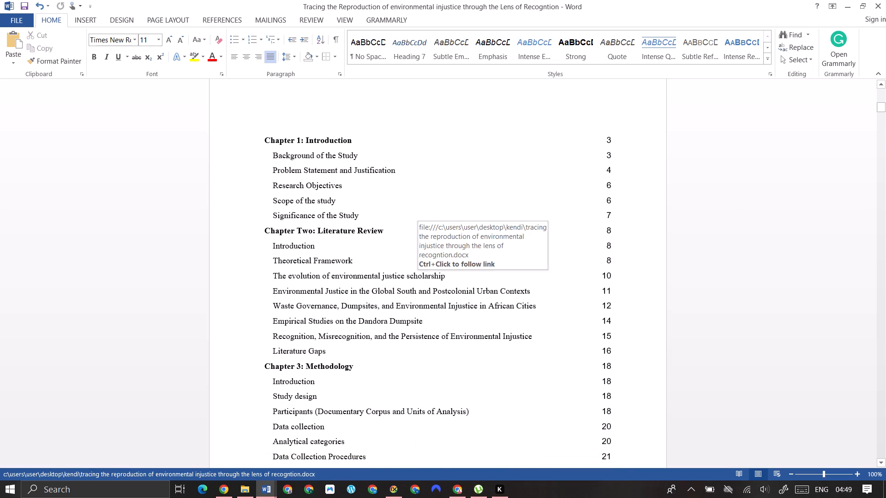
{"action": "right_click", "coordinate": [331, 339]}
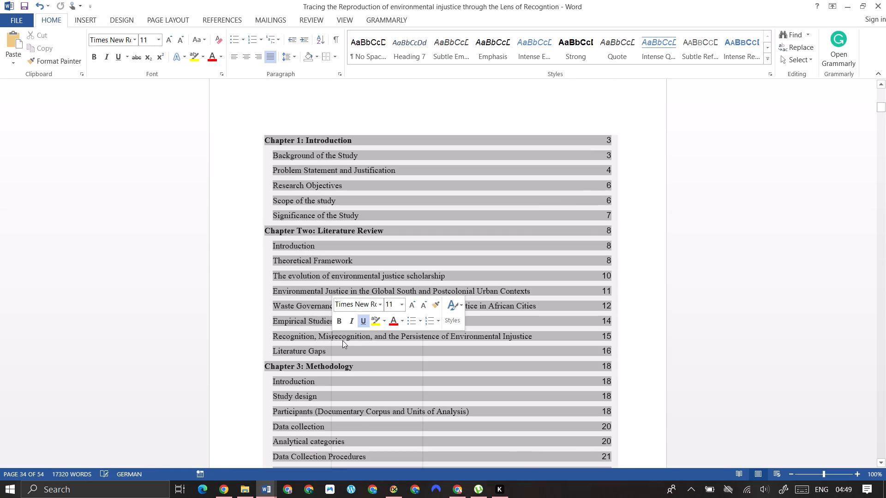
{"action": "left_click", "coordinate": [377, 407]}
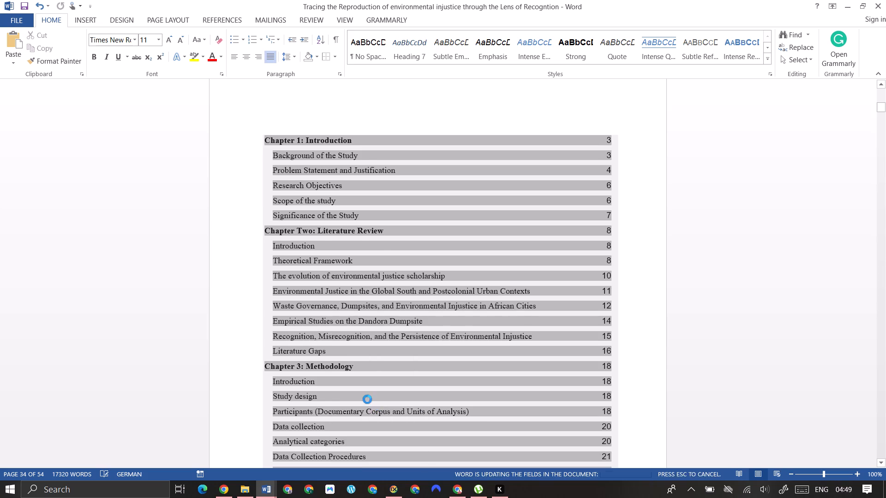
{"action": "scroll", "coordinate": [374, 337], "scroll_direction": "down", "scroll_amount": 19}
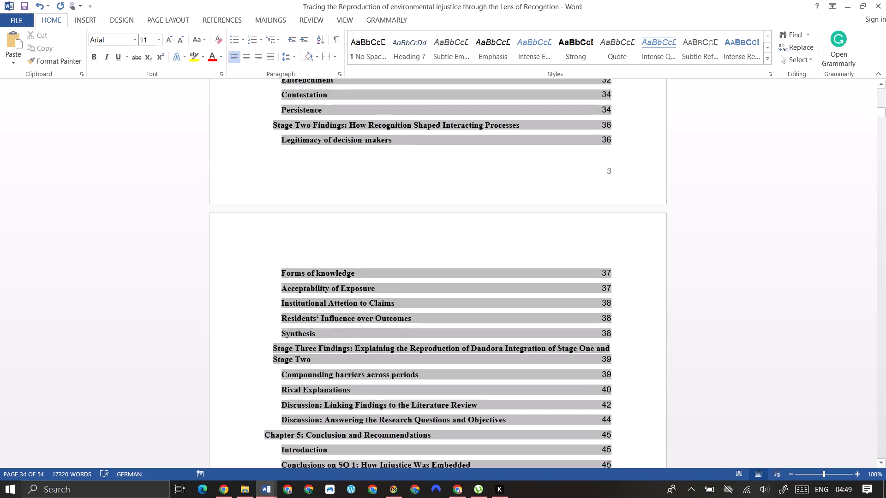
{"action": "scroll", "coordinate": [376, 337], "scroll_direction": "down", "scroll_amount": 3}
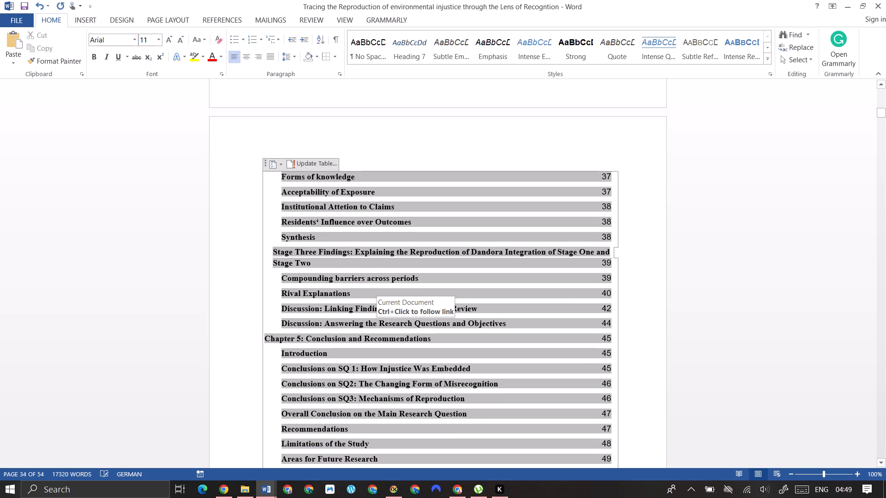
{"action": "scroll", "coordinate": [377, 320], "scroll_direction": "down", "scroll_amount": 2}
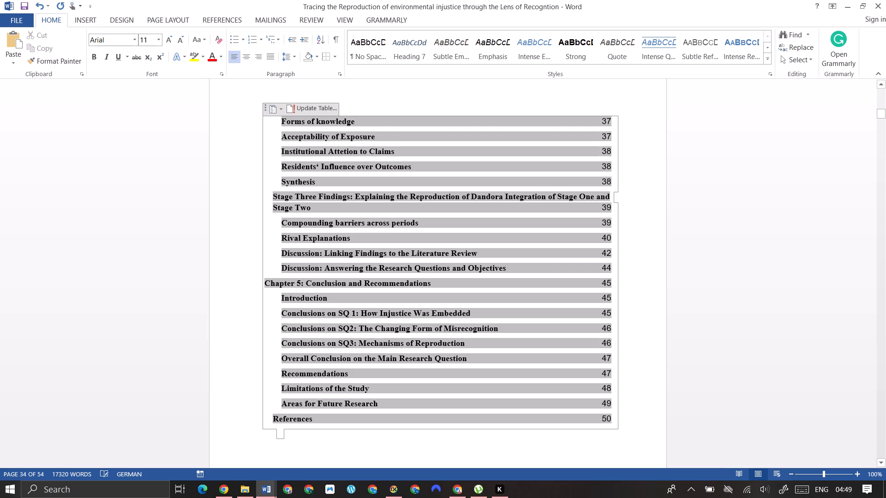
{"action": "scroll", "coordinate": [653, 353], "scroll_direction": "down", "scroll_amount": 20}
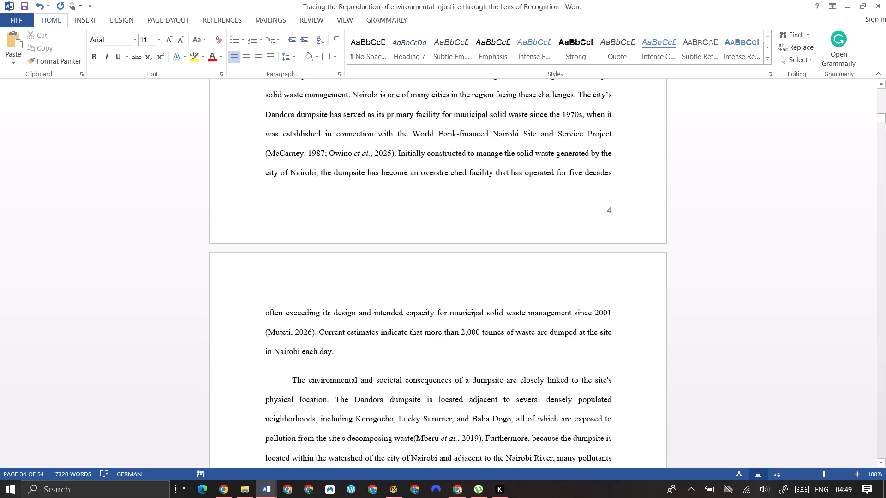
Replace the automatic numeral of the first secondary research question with the label "SQ1: " at the start of the text.
{"action": "scroll", "coordinate": [630, 338], "scroll_direction": "down", "scroll_amount": 2}
{"action": "scroll", "coordinate": [628, 338], "scroll_direction": "down", "scroll_amount": 20}
{"action": "scroll", "coordinate": [628, 338], "scroll_direction": "down", "scroll_amount": 2}
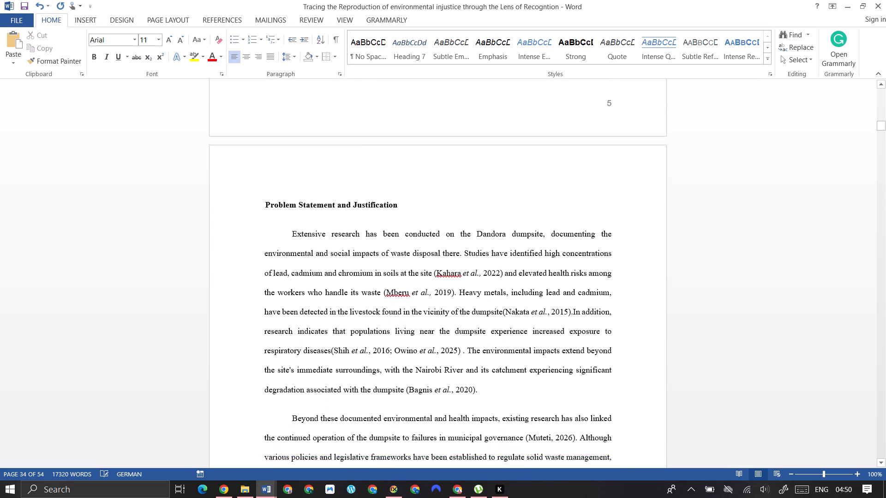
{"action": "scroll", "coordinate": [624, 354], "scroll_direction": "down", "scroll_amount": 20}
{"action": "scroll", "coordinate": [624, 354], "scroll_direction": "down", "scroll_amount": 13}
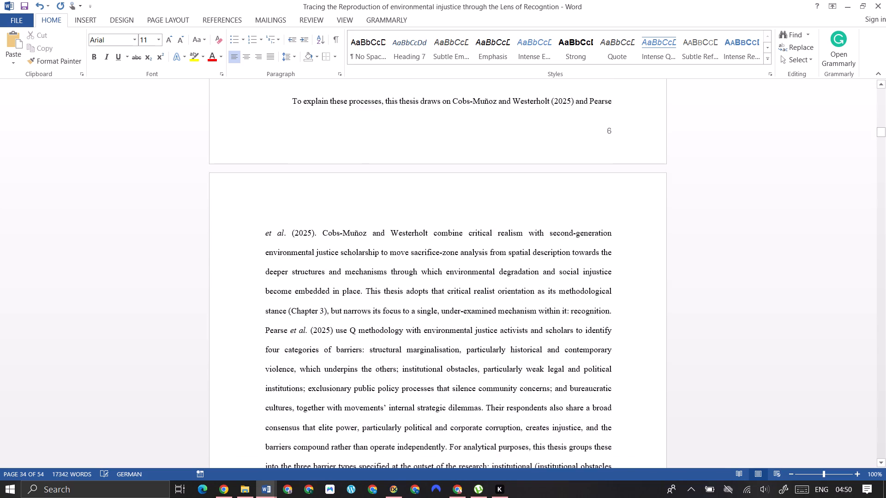
{"action": "scroll", "coordinate": [446, 391], "scroll_direction": "down", "scroll_amount": 4}
{"action": "scroll", "coordinate": [614, 353], "scroll_direction": "down", "scroll_amount": 1}
{"action": "scroll", "coordinate": [801, 369], "scroll_direction": "down", "scroll_amount": 19}
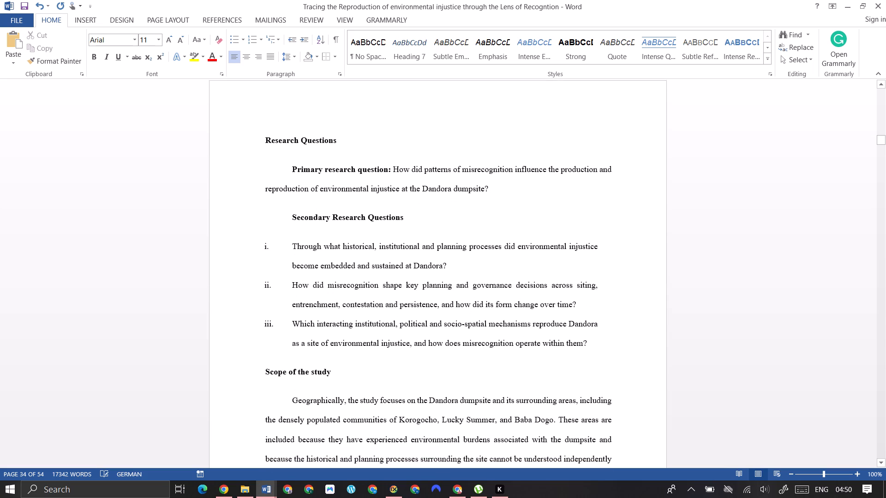
{"action": "left_click", "coordinate": [286, 252]}
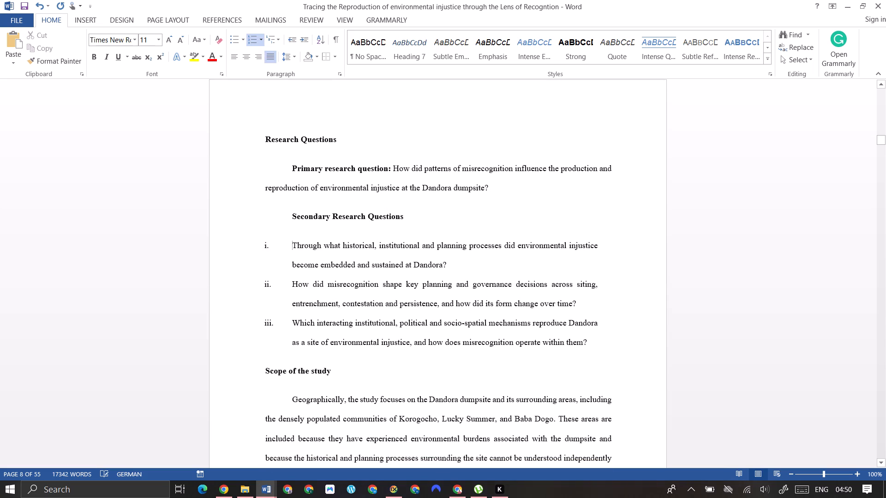
{"action": "key", "text": "BackSpace"}
{"action": "key", "text": "BackSpace"}
{"action": "type", "text": "SQ1"}
{"action": "type", "text": ":"}
{"action": "key", "text": "space"}
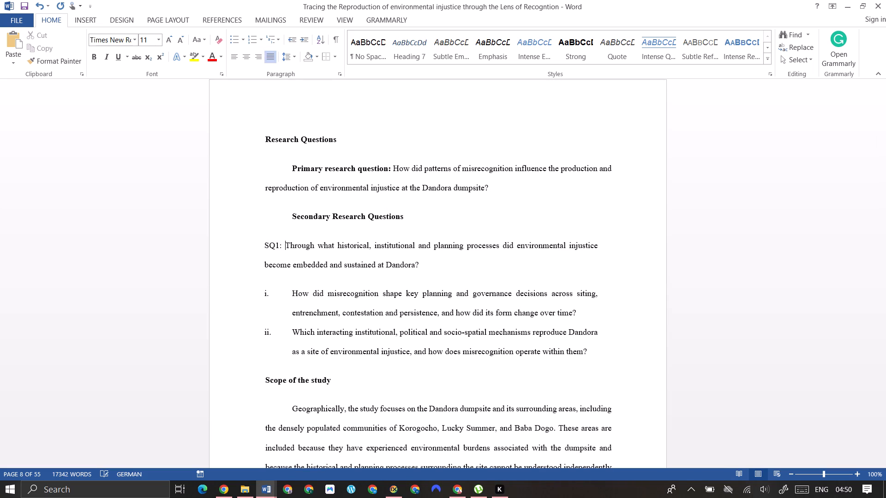
Replace the numerals of the remaining two secondary research questions with the labels "SQ2: " and "SQ3: ".
{"action": "left_click_drag", "start_coordinate": [290, 290], "coordinate": [236, 292]}
{"action": "key", "text": "BackSpace"}
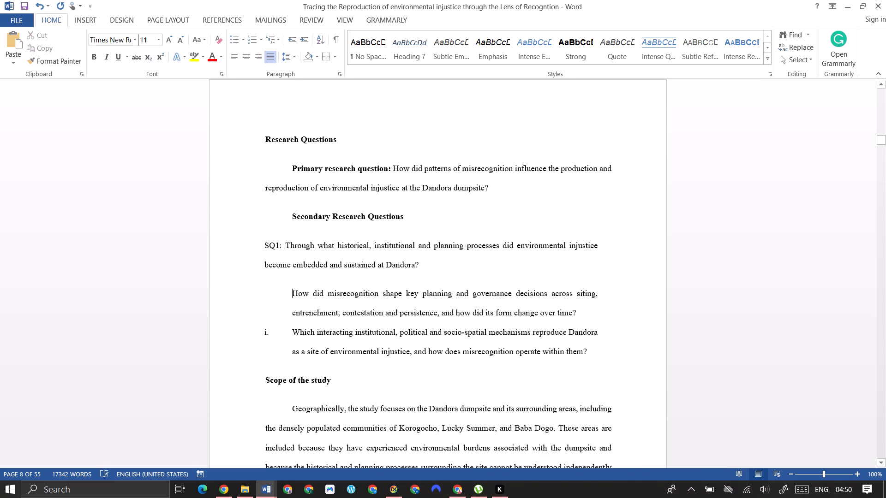
{"action": "key", "text": "BackSpace"}
{"action": "type", "text": "SQ2"}
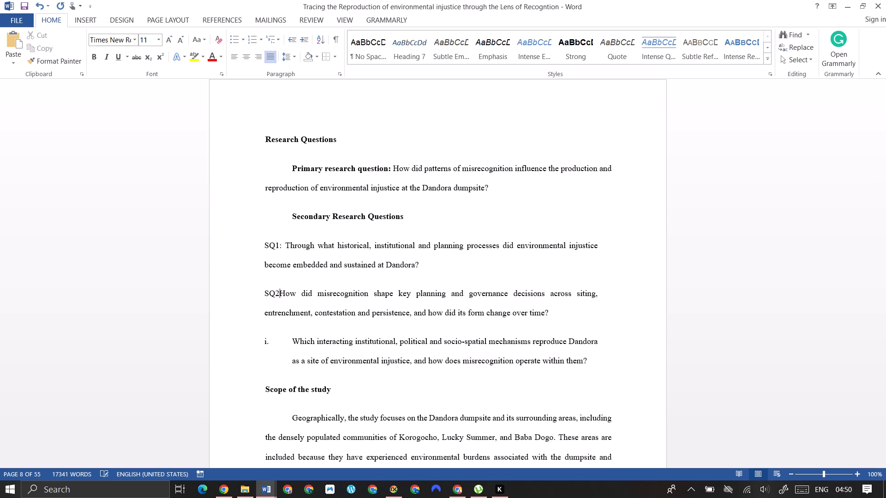
{"action": "type", "text": ":"}
{"action": "key", "text": "space"}
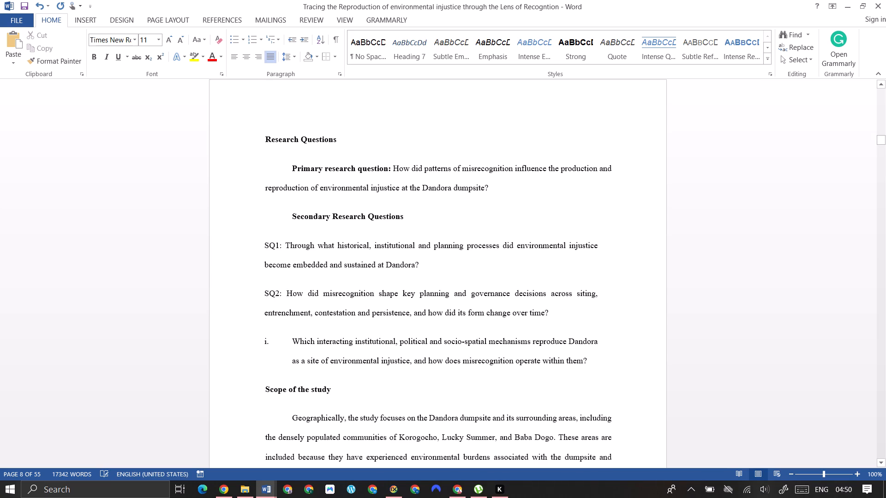
{"action": "left_click", "coordinate": [282, 339]}
{"action": "key", "text": "BackSpace"}
{"action": "key", "text": "BackSpace"}
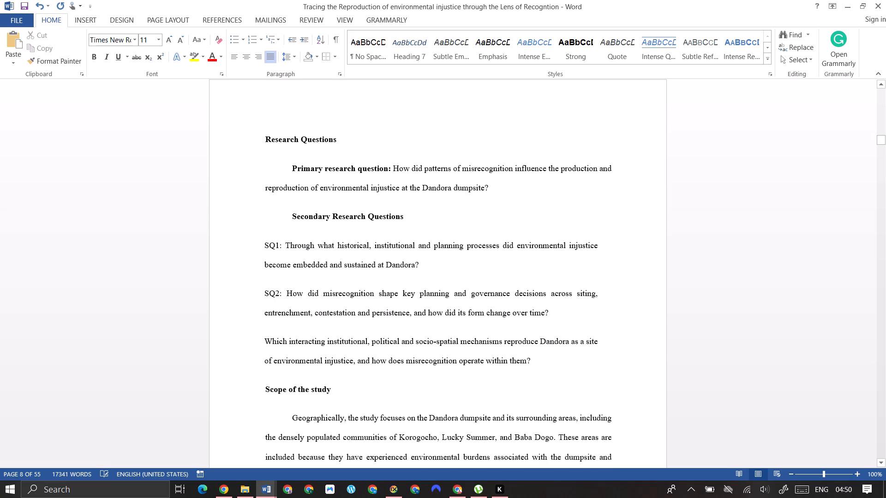
{"action": "type", "text": "SQ3:"}
{"action": "key", "text": "space"}
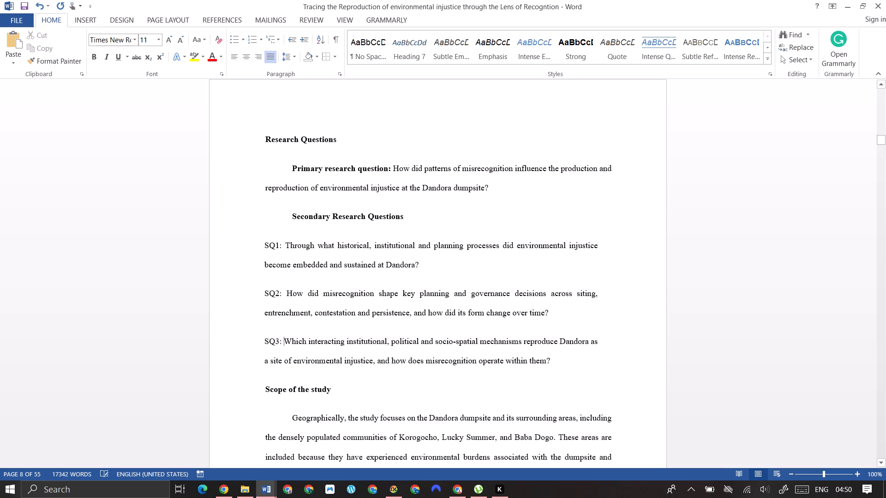
Remove bold from the Chapter 1 subheading entries in the table of contents, Background of the Study through Significance of the Study.
{"action": "scroll", "coordinate": [356, 293], "scroll_direction": "down", "scroll_amount": 9}
{"action": "scroll", "coordinate": [375, 296], "scroll_direction": "up", "scroll_amount": 9}
{"action": "left_click_drag", "start_coordinate": [885, 141], "coordinate": [882, 83]}
{"action": "scroll", "coordinate": [372, 248], "scroll_direction": "down", "scroll_amount": 20}
{"action": "scroll", "coordinate": [372, 248], "scroll_direction": "down", "scroll_amount": 5}
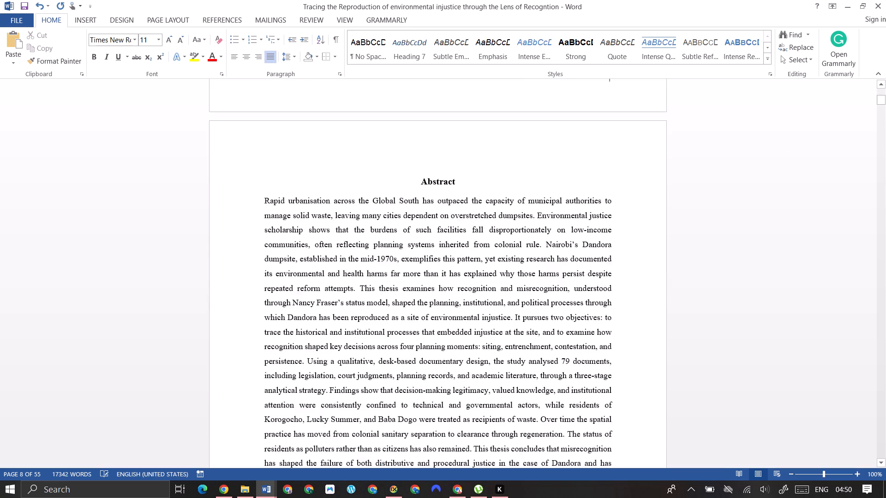
{"action": "scroll", "coordinate": [345, 261], "scroll_direction": "down", "scroll_amount": 20}
{"action": "scroll", "coordinate": [345, 261], "scroll_direction": "down", "scroll_amount": 2}
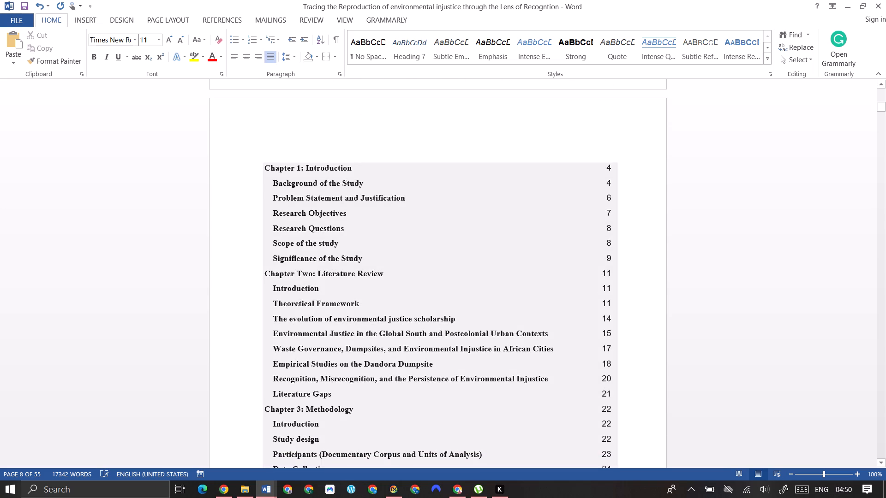
{"action": "left_click_drag", "start_coordinate": [273, 186], "coordinate": [476, 237]}
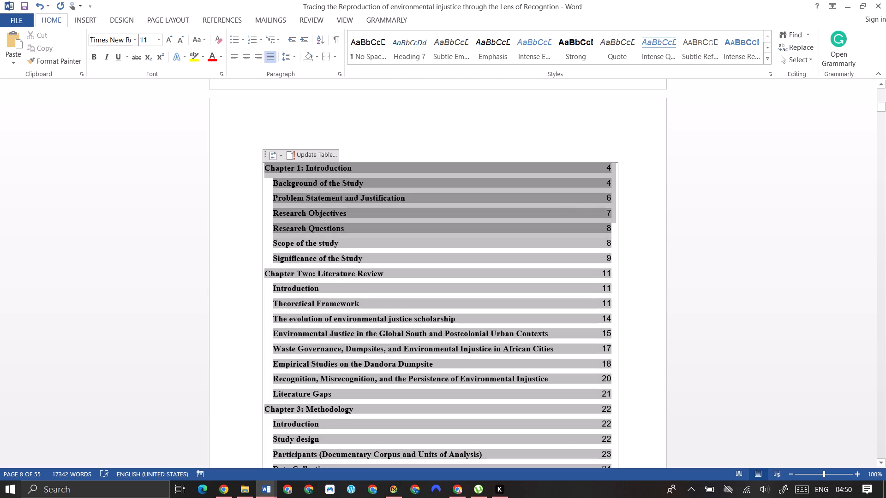
{"action": "left_click_drag", "start_coordinate": [476, 237], "coordinate": [624, 258]}
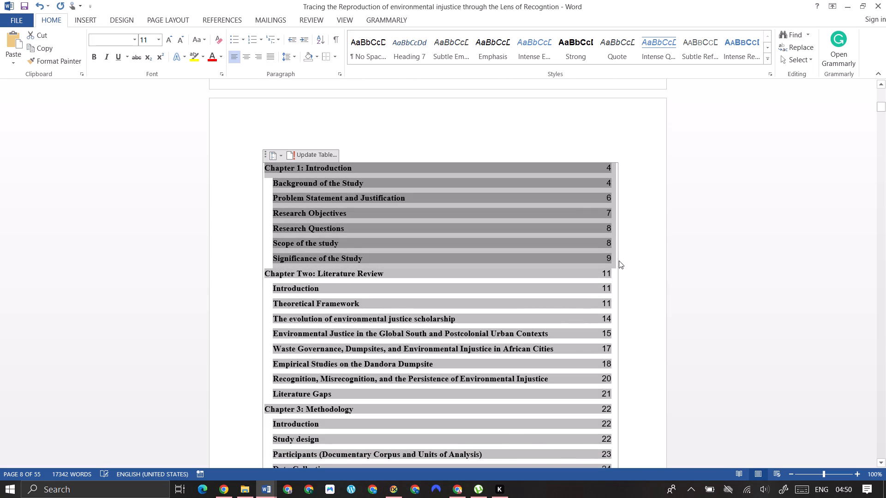
{"action": "key", "text": "ctrl+b"}
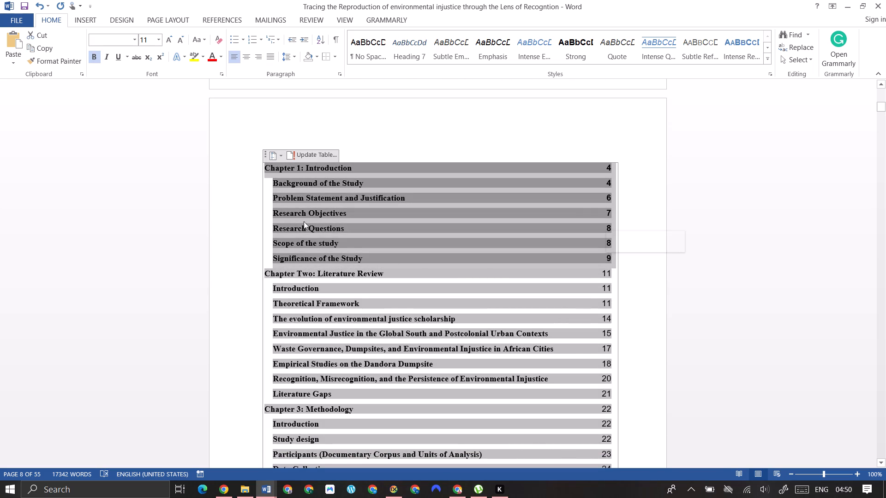
{"action": "left_click", "coordinate": [274, 186]}
{"action": "left_click_drag", "start_coordinate": [274, 185], "coordinate": [380, 238]}
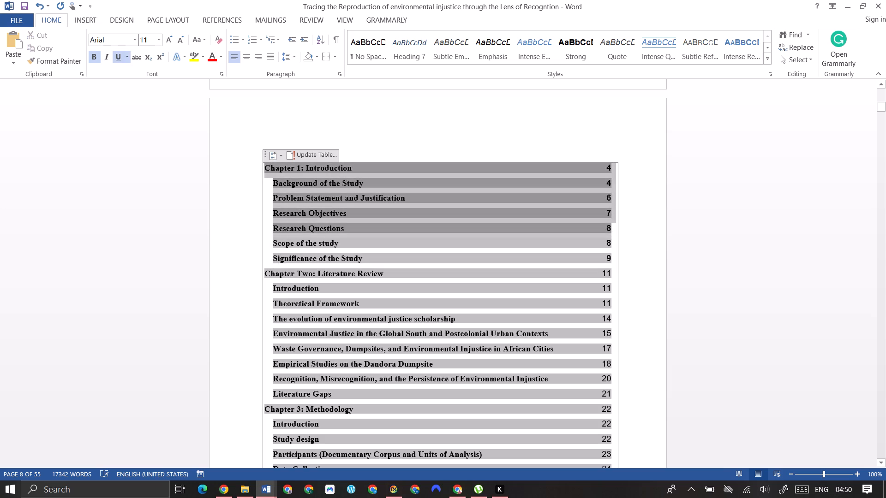
{"action": "left_click_drag", "start_coordinate": [380, 238], "coordinate": [449, 247]}
{"action": "left_click", "coordinate": [595, 254]}
{"action": "left_click_drag", "start_coordinate": [614, 258], "coordinate": [603, 256]}
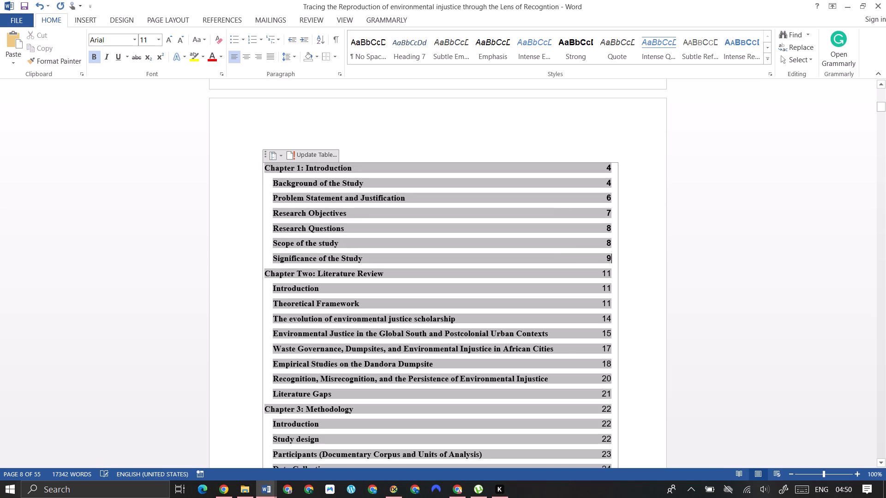
{"action": "left_click_drag", "start_coordinate": [603, 256], "coordinate": [284, 184]}
{"action": "key", "text": "ctrl+b"}
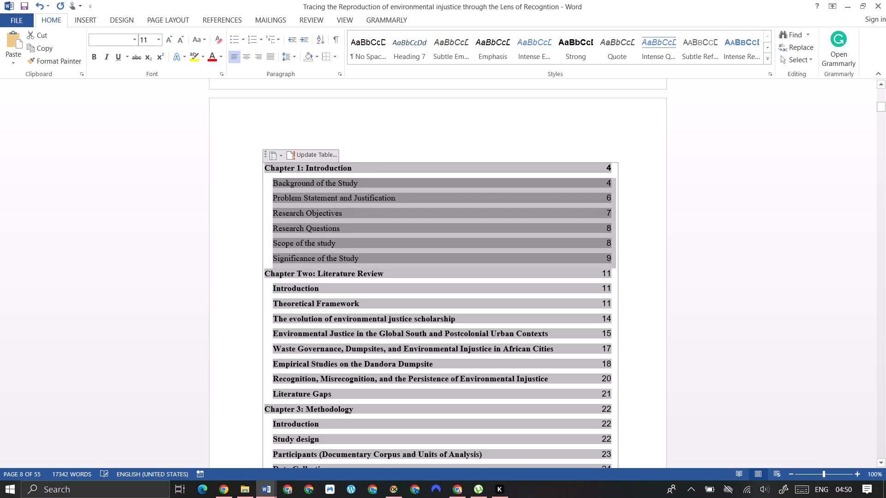
{"action": "left_click", "coordinate": [300, 212]}
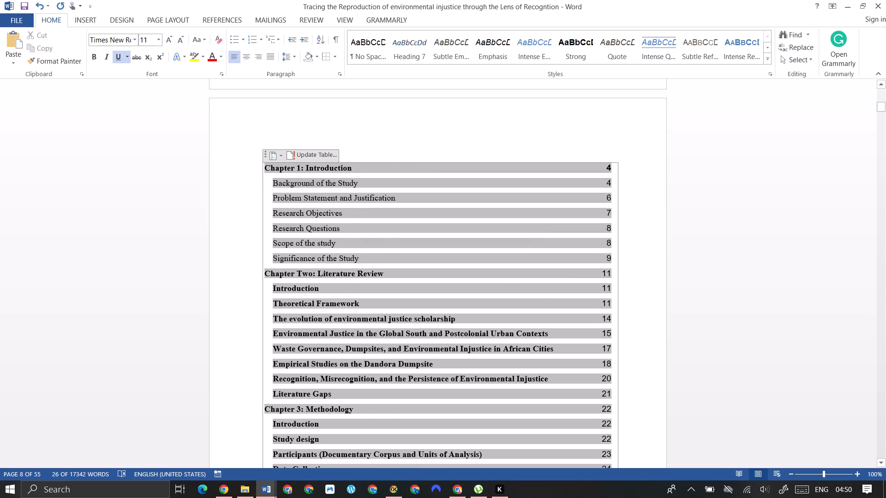
Remove bold from the Chapter Two subheading entries in the table of contents, Introduction through Literature Gaps.
{"action": "scroll", "coordinate": [577, 349], "scroll_direction": "down", "scroll_amount": 4}
{"action": "left_click_drag", "start_coordinate": [613, 284], "coordinate": [424, 256]}
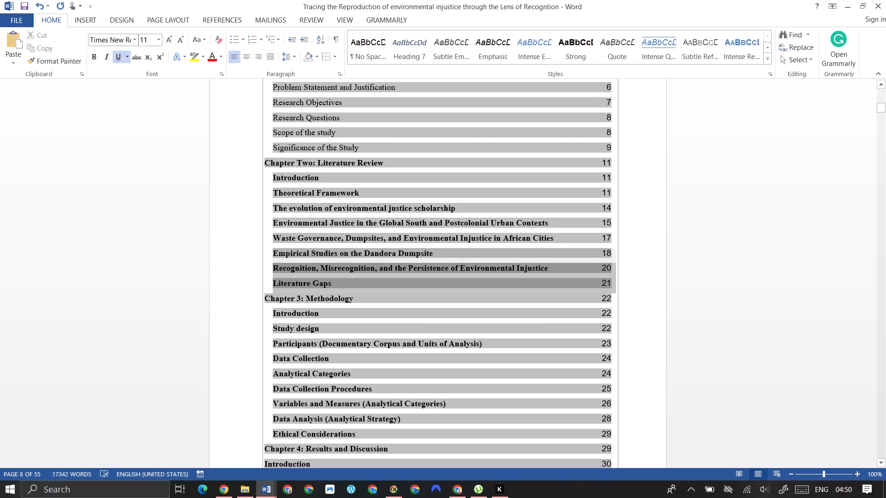
{"action": "left_click_drag", "start_coordinate": [424, 256], "coordinate": [277, 182]}
{"action": "key", "text": "ctrl+b"}
{"action": "left_click_drag", "start_coordinate": [278, 185], "coordinate": [321, 205]}
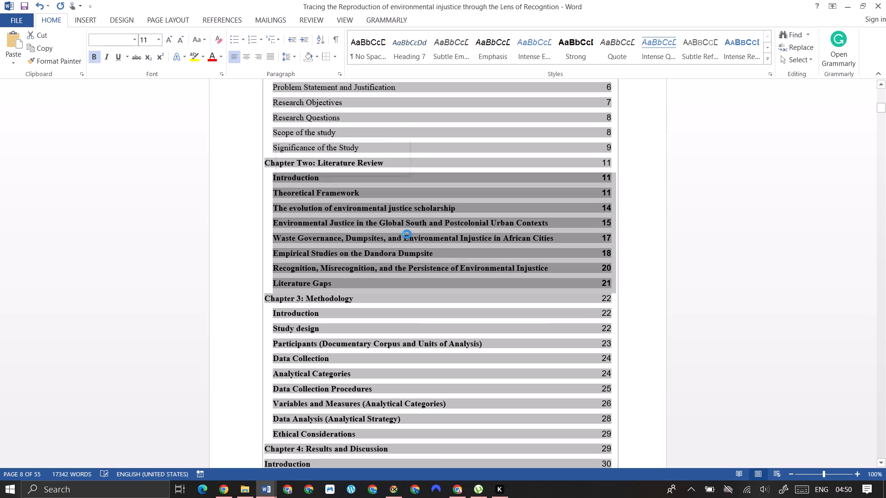
{"action": "left_click_drag", "start_coordinate": [618, 269], "coordinate": [499, 261]}
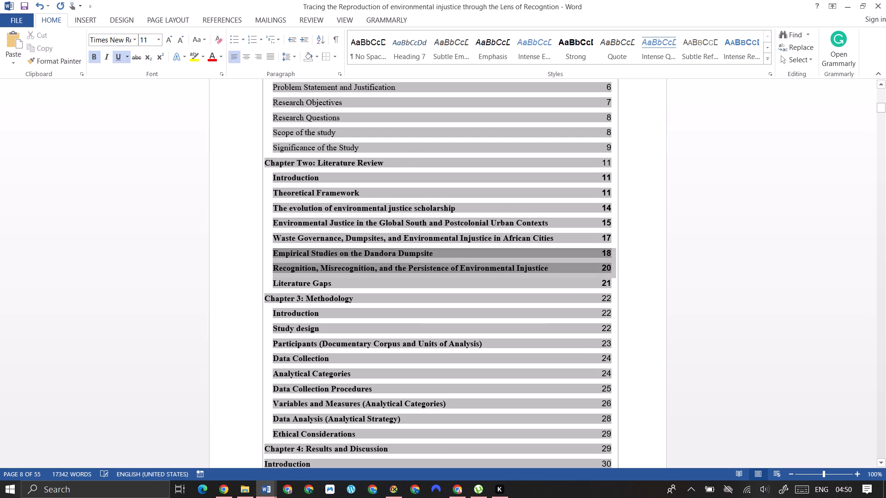
{"action": "left_click", "coordinate": [610, 289]}
{"action": "left_click", "coordinate": [616, 283]}
{"action": "left_click_drag", "start_coordinate": [615, 283], "coordinate": [387, 235]}
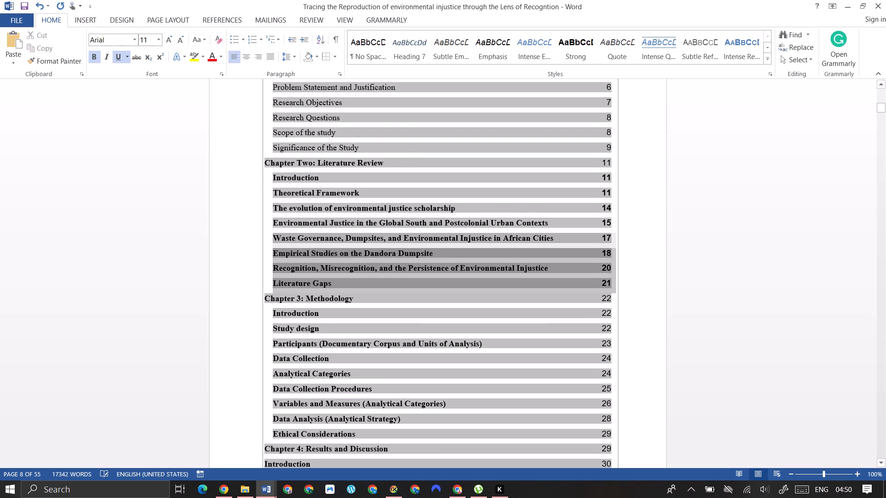
{"action": "left_click_drag", "start_coordinate": [387, 235], "coordinate": [276, 184]}
{"action": "key", "text": "ctrl+b"}
{"action": "left_click", "coordinate": [359, 228]}
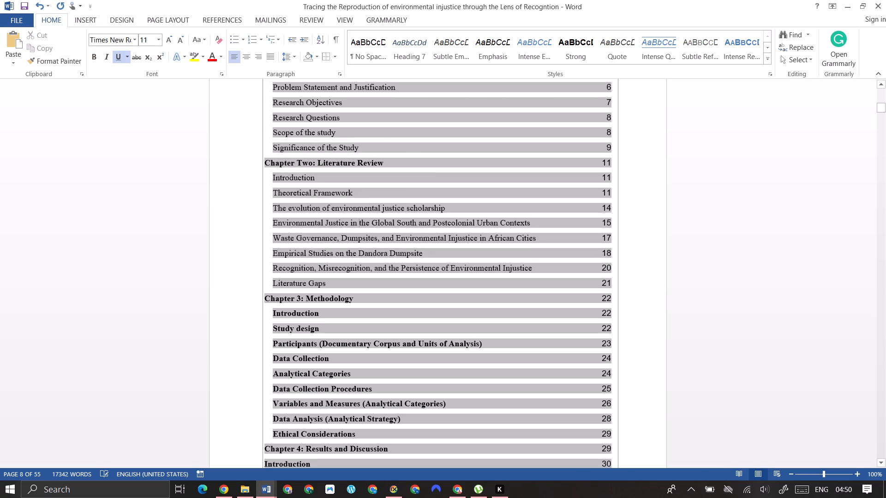
Remove bold from the Chapter 3 subheading entries in the table of contents, Introduction through Ethical Considerations.
{"action": "scroll", "coordinate": [427, 276], "scroll_direction": "down", "scroll_amount": 4}
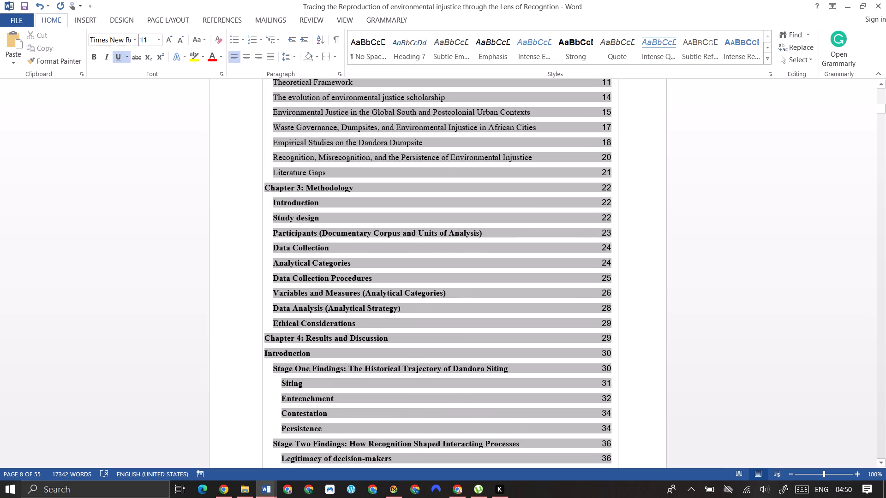
{"action": "left_click_drag", "start_coordinate": [615, 326], "coordinate": [292, 201]}
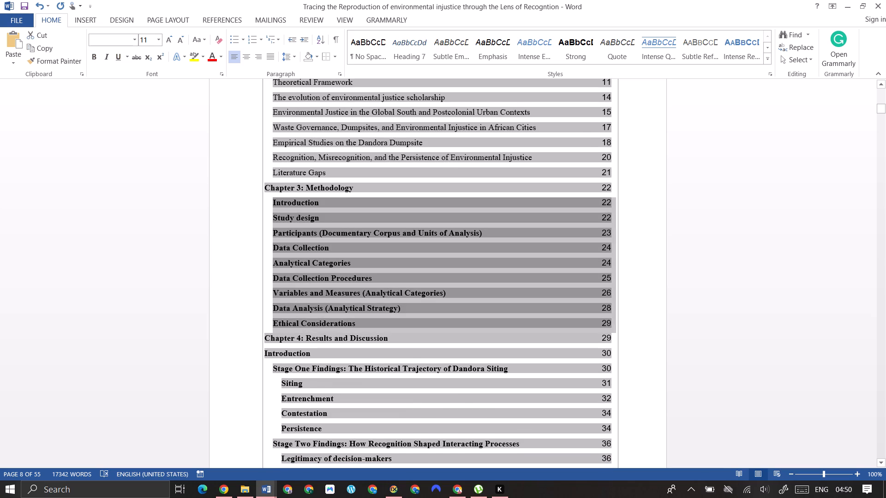
{"action": "key", "text": "ctrl+b"}
{"action": "left_click", "coordinate": [292, 201]}
{"action": "key", "text": "ctrl+b"}
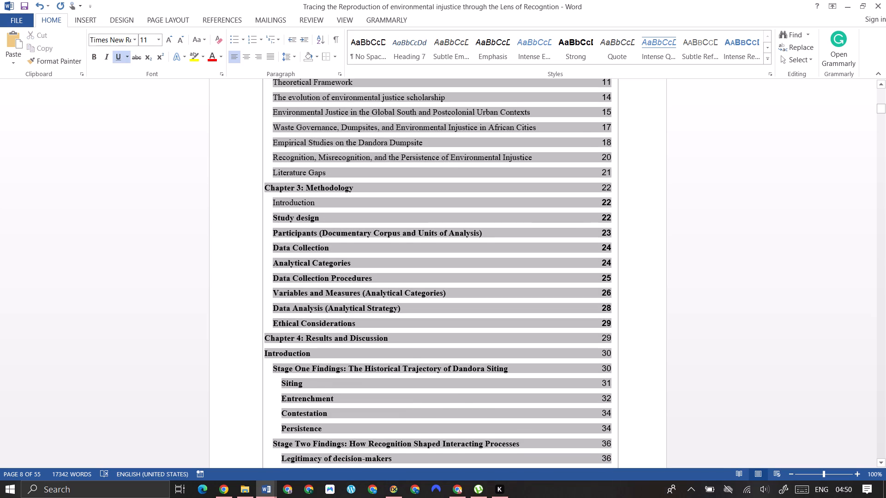
{"action": "left_click_drag", "start_coordinate": [275, 219], "coordinate": [453, 307]}
{"action": "left_click", "coordinate": [533, 313]}
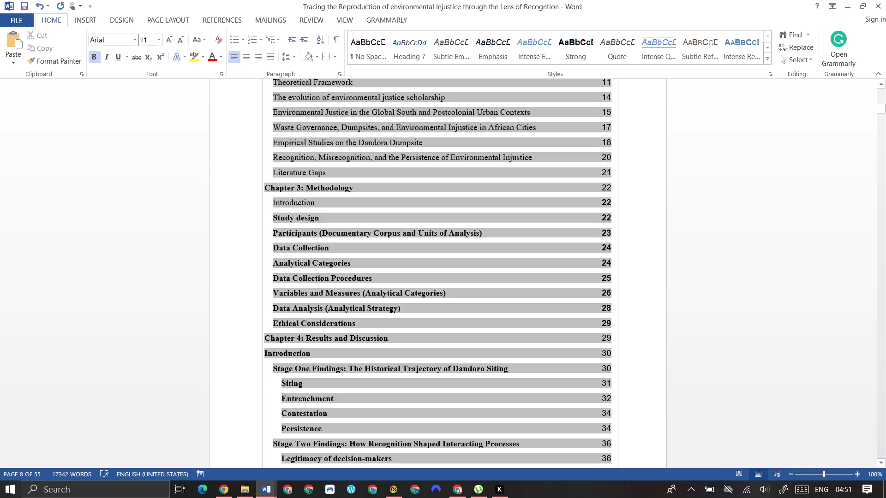
{"action": "left_click_drag", "start_coordinate": [616, 325], "coordinate": [284, 229]}
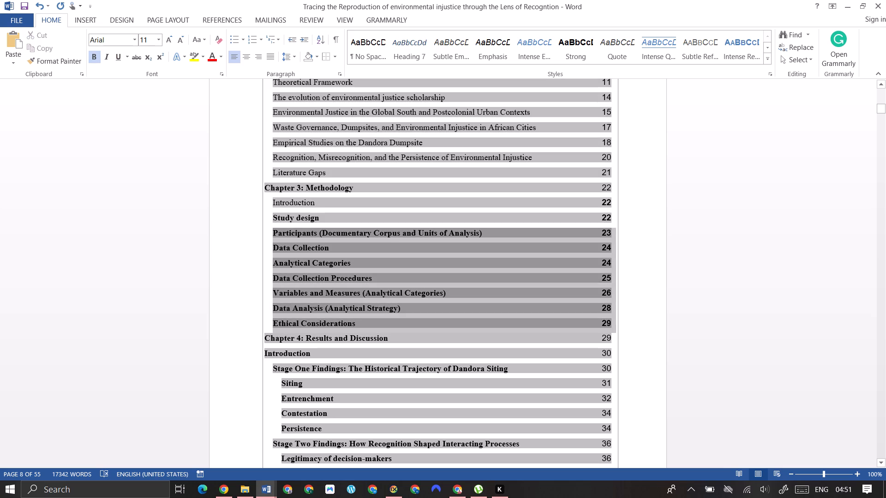
{"action": "left_click_drag", "start_coordinate": [284, 229], "coordinate": [274, 220]}
{"action": "key", "text": "ctrl+b"}
Make the Chapter 4 contents entries uniformly bold, page numbers included, from Stage One Findings through Discussion: Answering the Research Questions and Objectives.
{"action": "scroll", "coordinate": [413, 286], "scroll_direction": "down", "scroll_amount": 8}
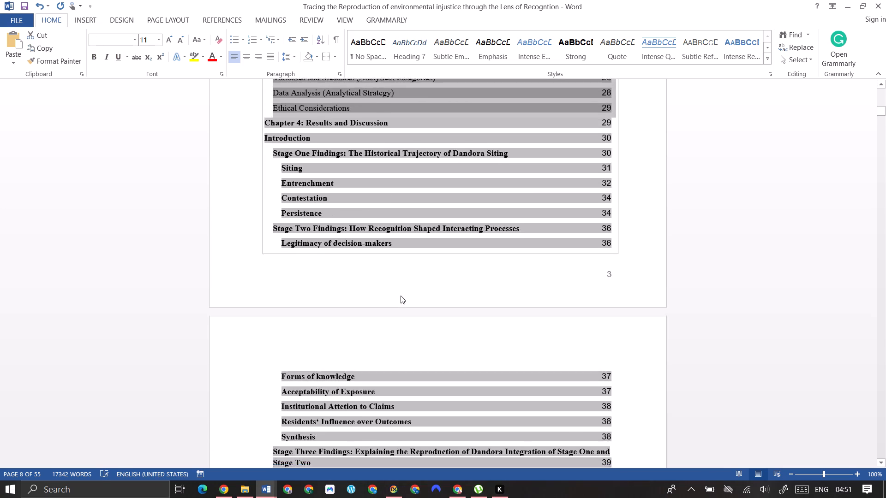
{"action": "scroll", "coordinate": [401, 296], "scroll_direction": "down", "scroll_amount": 4}
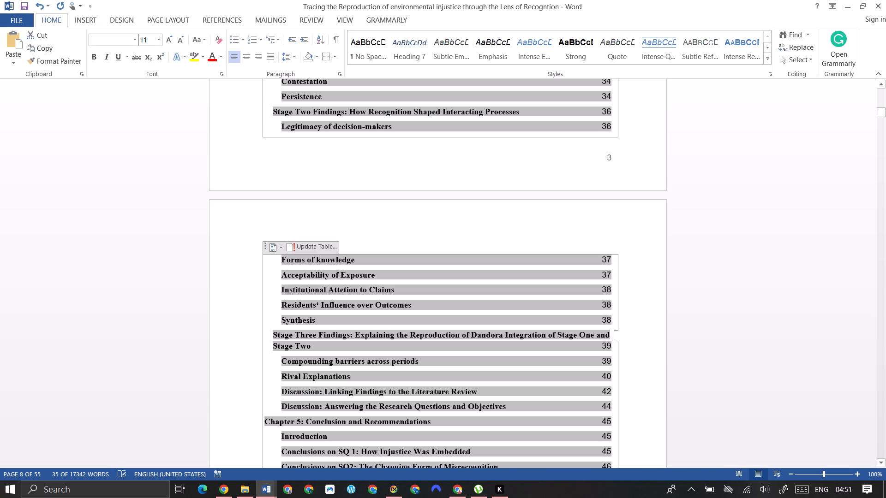
{"action": "left_click_drag", "start_coordinate": [614, 407], "coordinate": [466, 249]}
{"action": "scroll", "coordinate": [557, 260], "scroll_direction": "up", "scroll_amount": 3}
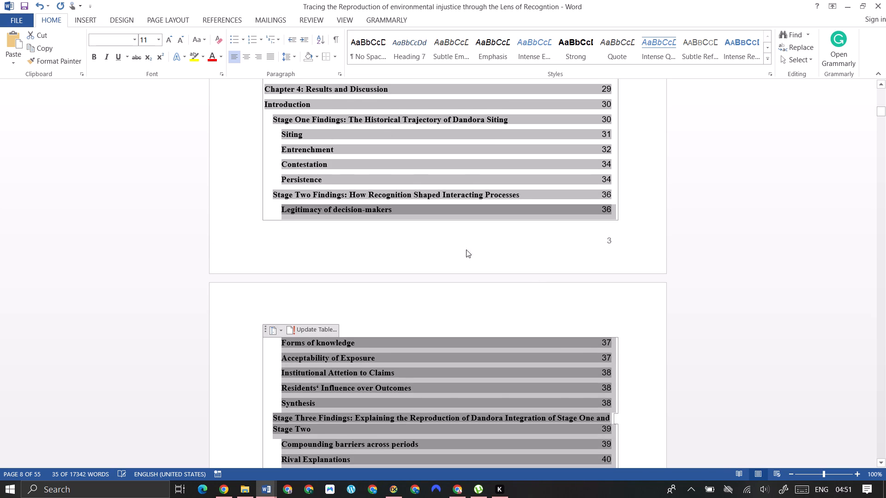
{"action": "left_click_drag", "start_coordinate": [466, 249], "coordinate": [287, 118]}
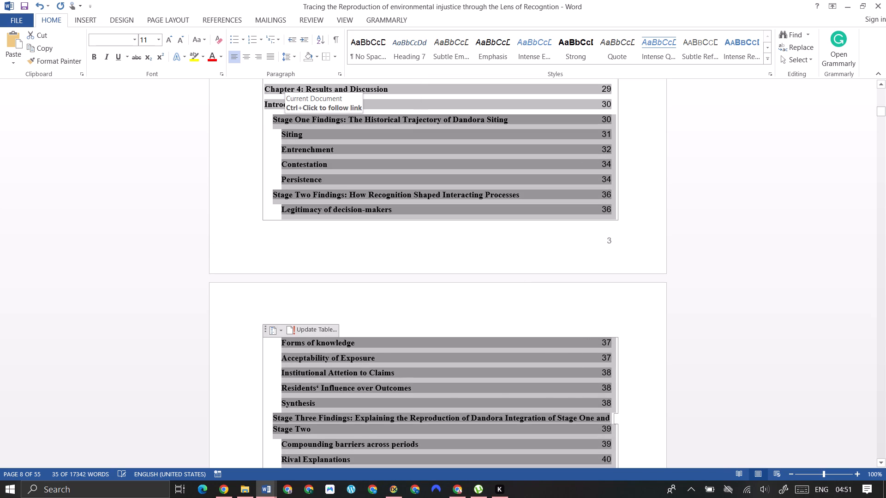
{"action": "key", "text": "ctrl+b"}
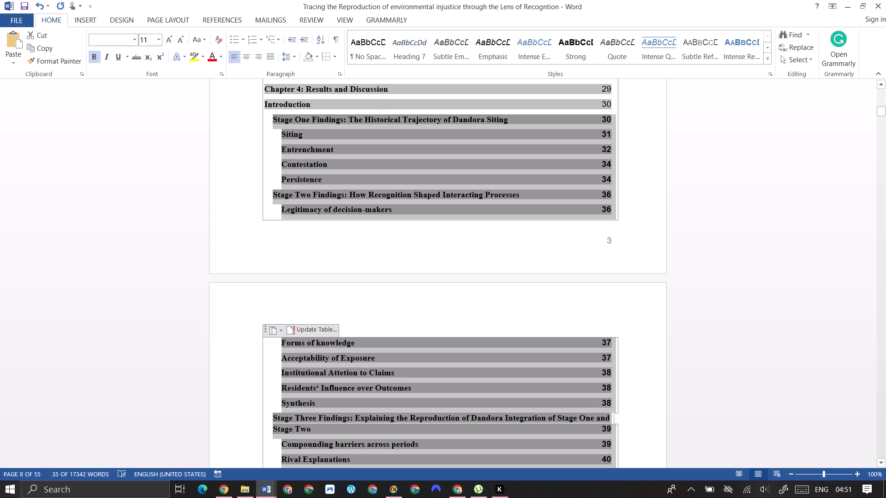
Remove bold from the Introduction entry under Chapter 4 in the table of contents.
{"action": "left_click_drag", "start_coordinate": [265, 107], "coordinate": [449, 152]}
{"action": "scroll", "coordinate": [447, 151], "scroll_direction": "down", "scroll_amount": 1}
{"action": "scroll", "coordinate": [469, 192], "scroll_direction": "up", "scroll_amount": 2}
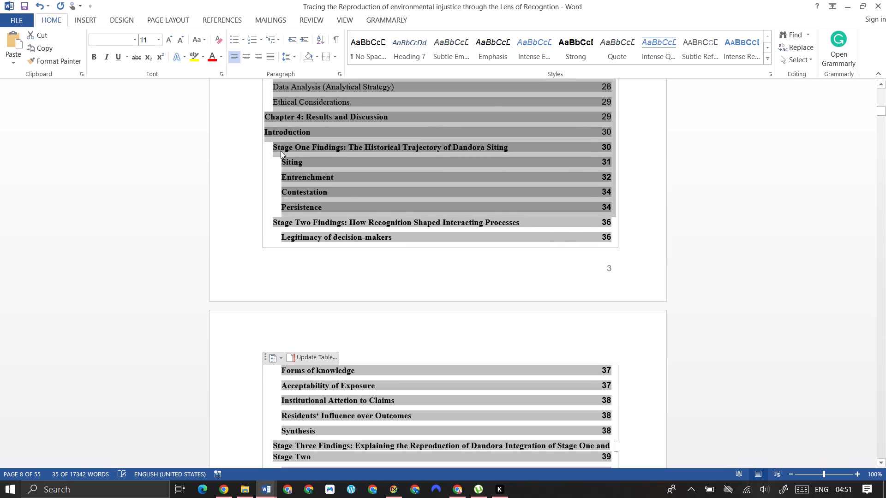
{"action": "left_click", "coordinate": [273, 130]}
{"action": "key", "text": "ctrl+b"}
{"action": "key", "text": "ctrl+b"}
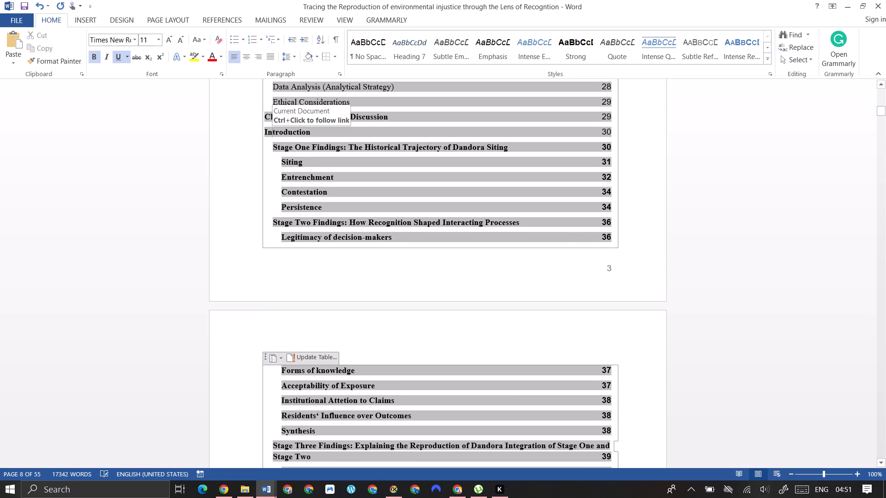
{"action": "key", "text": "ctrl+b"}
Remove bold from the Chapter 4 contents entries, Stage One Findings through Discussion: Answering the Research Questions and Objectives, including their page numbers.
{"action": "left_click_drag", "start_coordinate": [274, 141], "coordinate": [393, 172]}
{"action": "scroll", "coordinate": [393, 172], "scroll_direction": "down", "scroll_amount": 1}
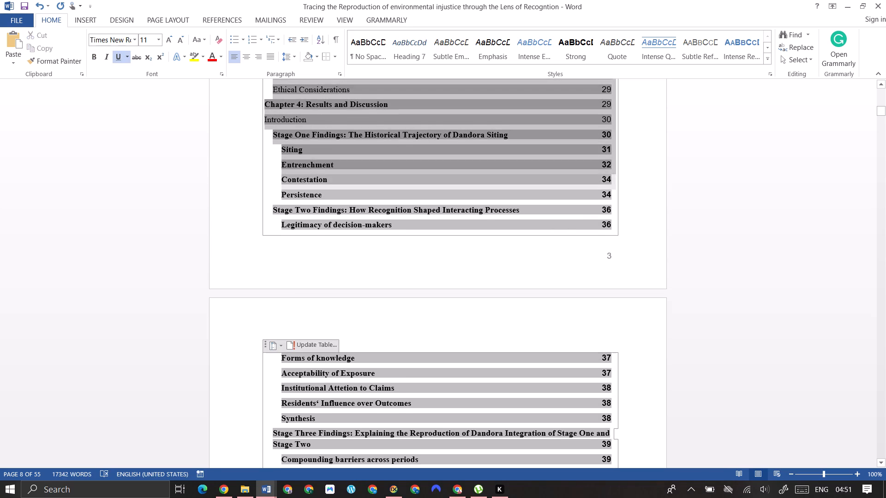
{"action": "left_click_drag", "start_coordinate": [393, 172], "coordinate": [394, 173]}
{"action": "left_click", "coordinate": [306, 133]}
{"action": "left_click_drag", "start_coordinate": [271, 125], "coordinate": [395, 164]}
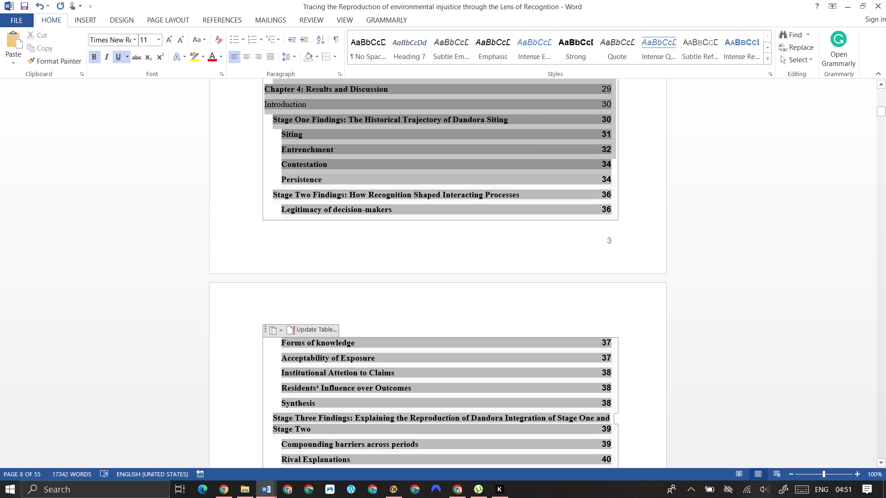
{"action": "scroll", "coordinate": [578, 391], "scroll_direction": "down", "scroll_amount": 4}
{"action": "left_click", "coordinate": [581, 388]}
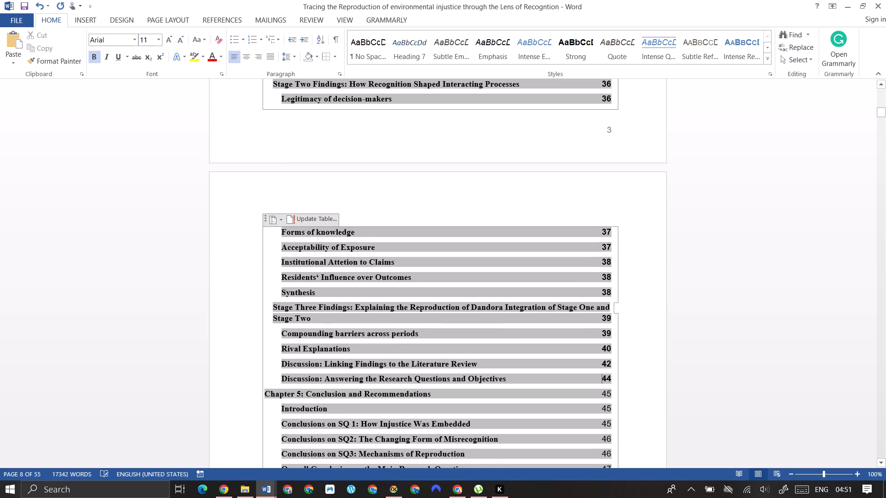
{"action": "left_click_drag", "start_coordinate": [610, 378], "coordinate": [369, 239]}
{"action": "scroll", "coordinate": [415, 303], "scroll_direction": "up", "scroll_amount": 3}
{"action": "scroll", "coordinate": [375, 240], "scroll_direction": "up", "scroll_amount": 3}
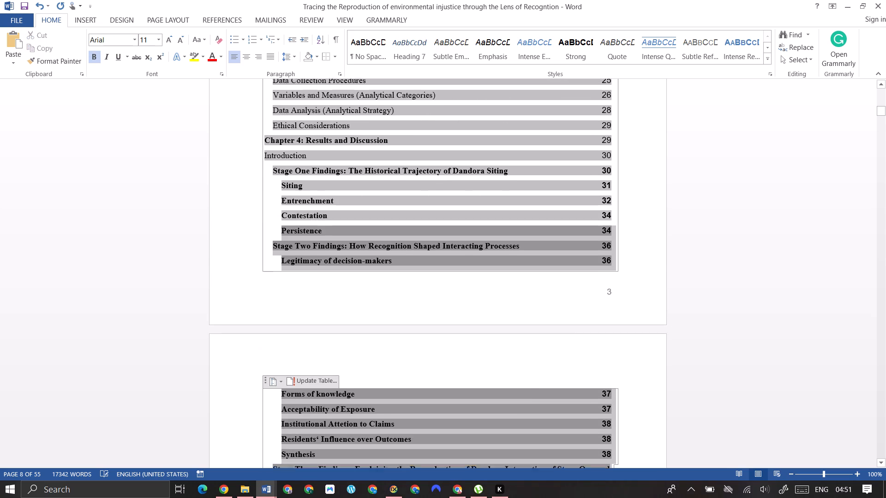
{"action": "left_click_drag", "start_coordinate": [369, 239], "coordinate": [275, 174]}
{"action": "key", "text": "ctrl+b"}
{"action": "scroll", "coordinate": [430, 219], "scroll_direction": "down", "scroll_amount": 2}
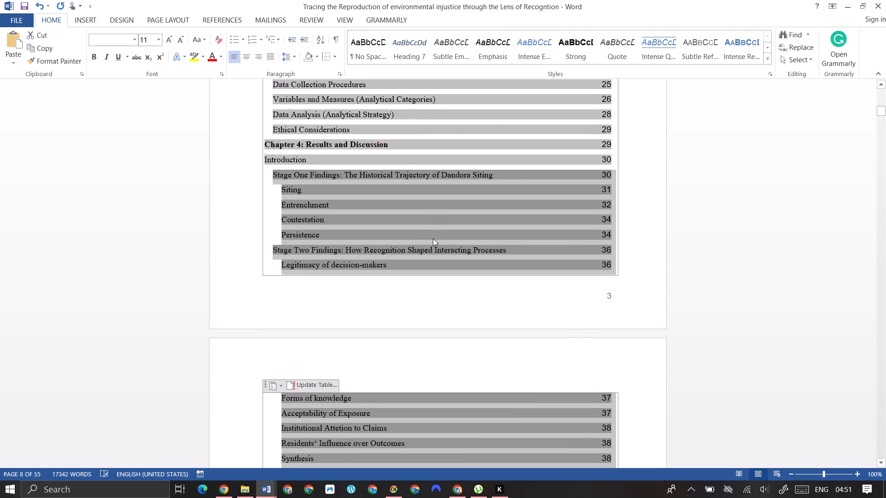
Remove bold from the Chapter 5 subheading entries in the table of contents, Introduction through Areas for Future Research, including their page numbers.
{"action": "scroll", "coordinate": [433, 238], "scroll_direction": "down", "scroll_amount": 12}
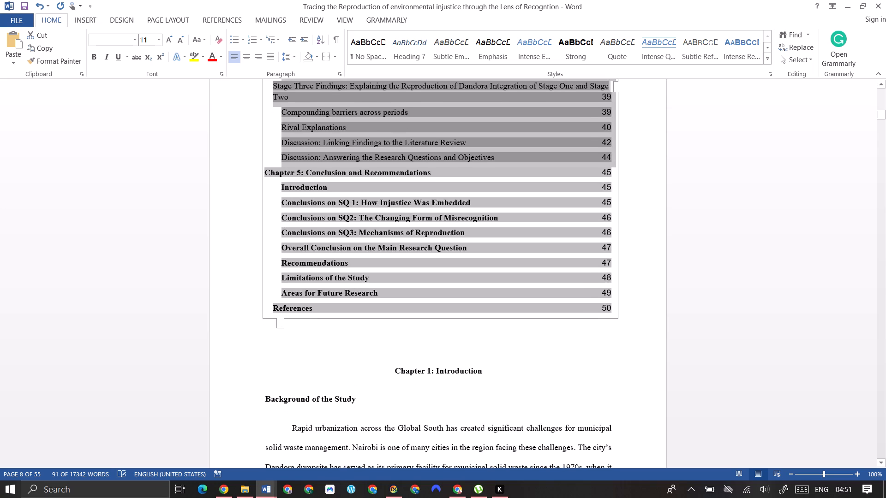
{"action": "left_click", "coordinate": [610, 297]}
{"action": "left_click_drag", "start_coordinate": [610, 296], "coordinate": [300, 190]}
{"action": "key", "text": "ctrl+b"}
{"action": "key", "text": "ctrl+b"}
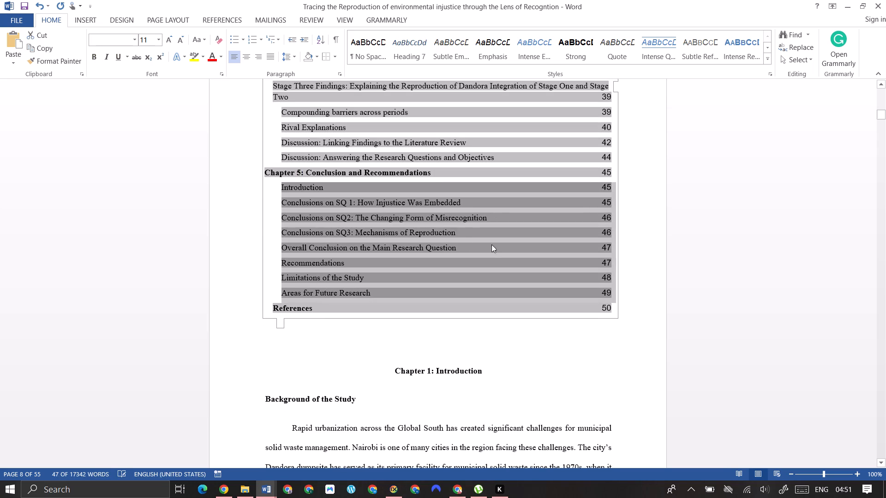
{"action": "left_click", "coordinate": [491, 244]}
{"action": "left_click", "coordinate": [577, 341]}
Check the table of contents for consistent bold formatting, from the Chapter 5 entries back up to Chapter 1.
{"action": "scroll", "coordinate": [703, 357], "scroll_direction": "up", "scroll_amount": 8}
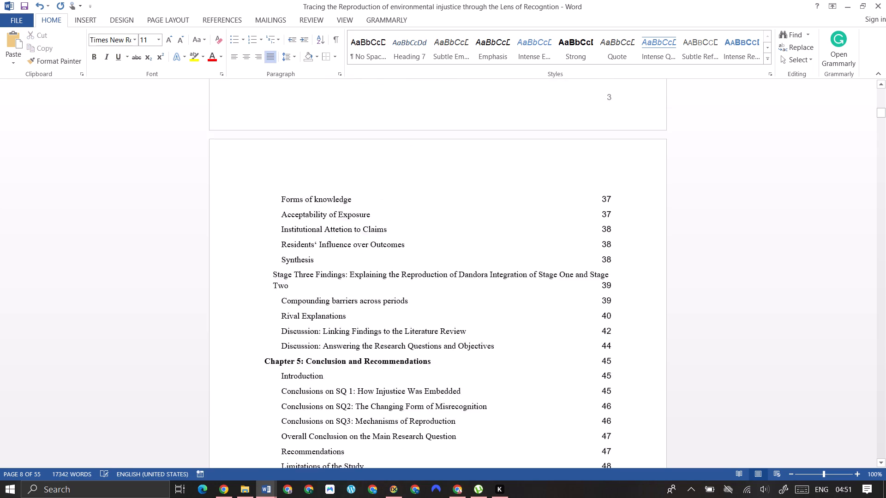
{"action": "scroll", "coordinate": [696, 347], "scroll_direction": "up", "scroll_amount": 11}
{"action": "scroll", "coordinate": [691, 334], "scroll_direction": "up", "scroll_amount": 11}
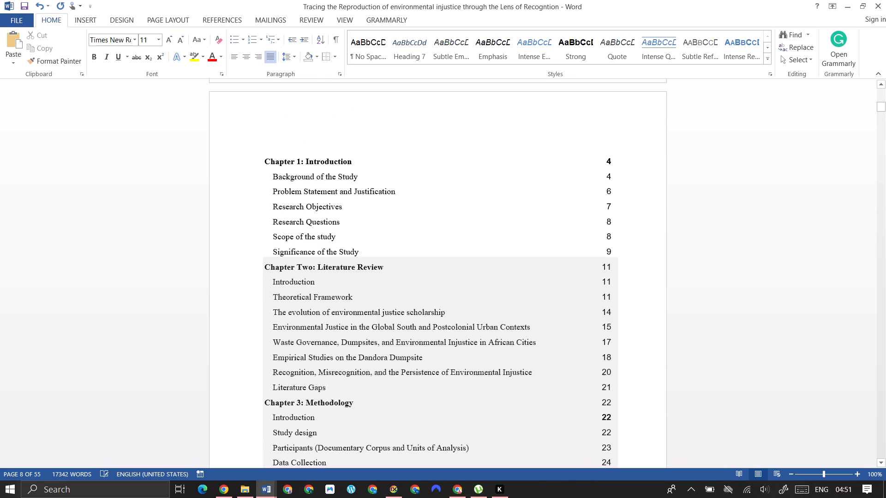